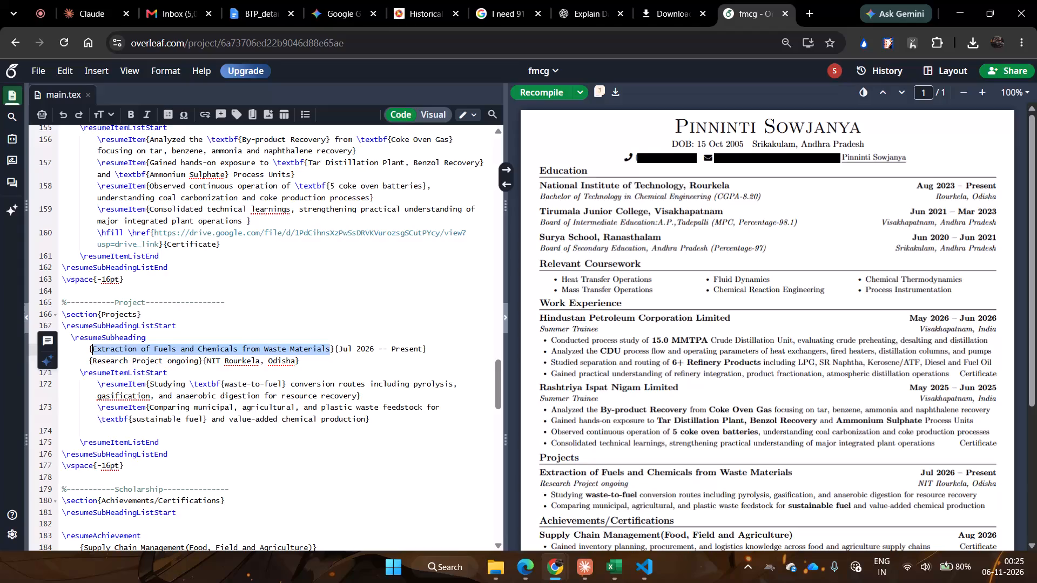
Replace the selected project title with "Quantitative Assessment of CO2 Removal for Global Temperature Reduction".
{"action": "key", "text": "ctrl+v"}
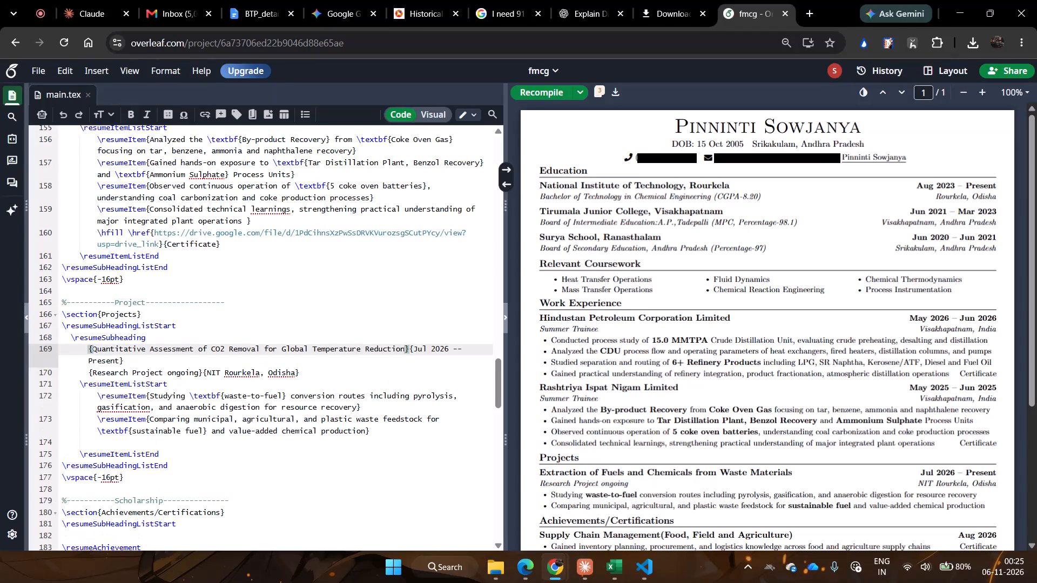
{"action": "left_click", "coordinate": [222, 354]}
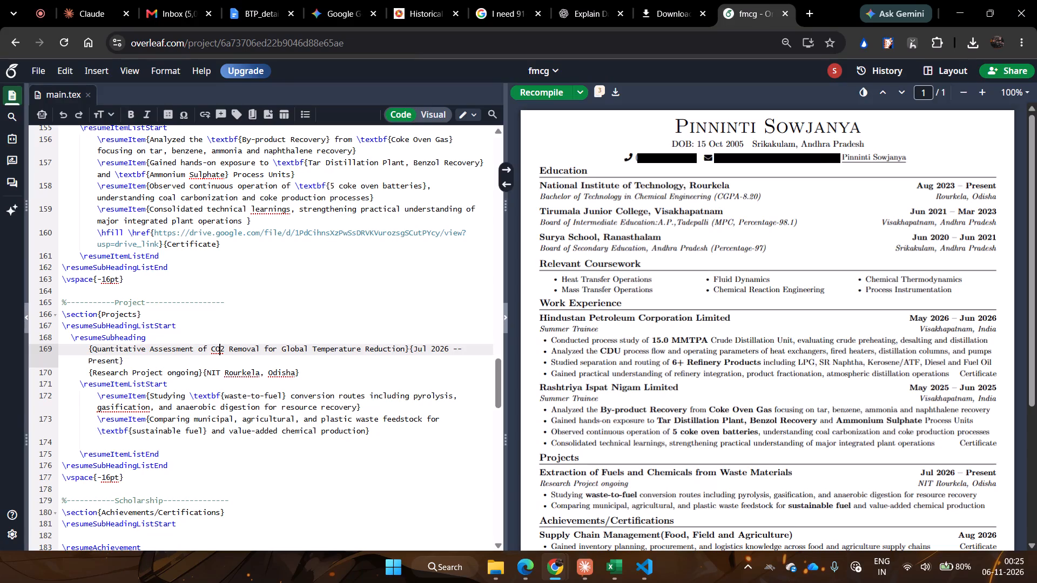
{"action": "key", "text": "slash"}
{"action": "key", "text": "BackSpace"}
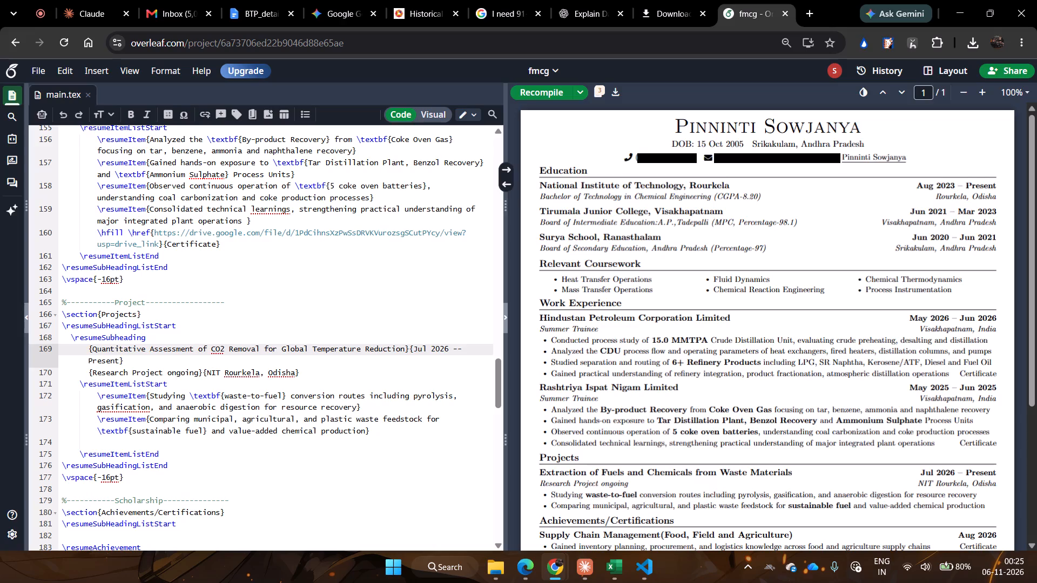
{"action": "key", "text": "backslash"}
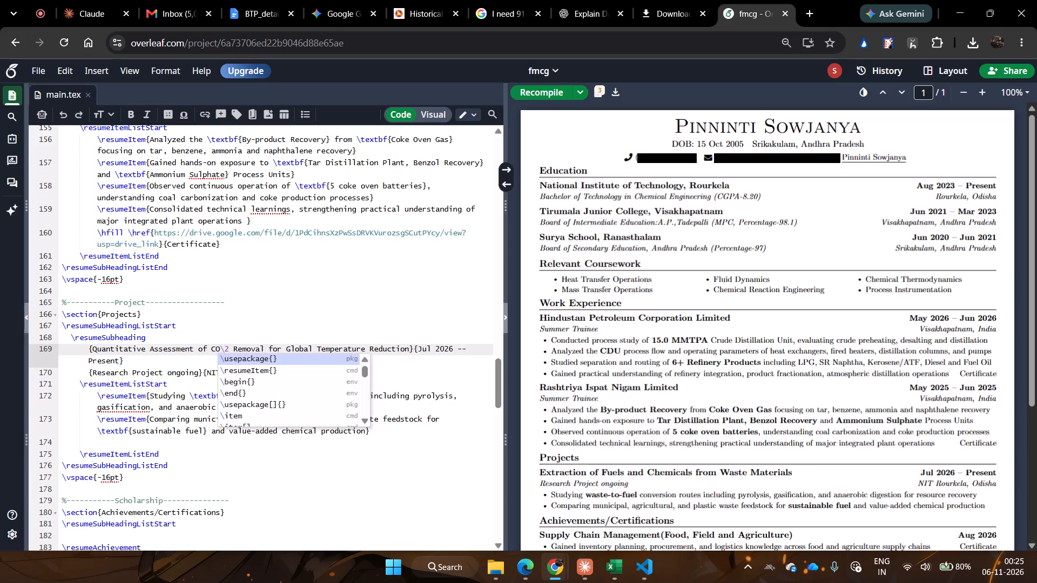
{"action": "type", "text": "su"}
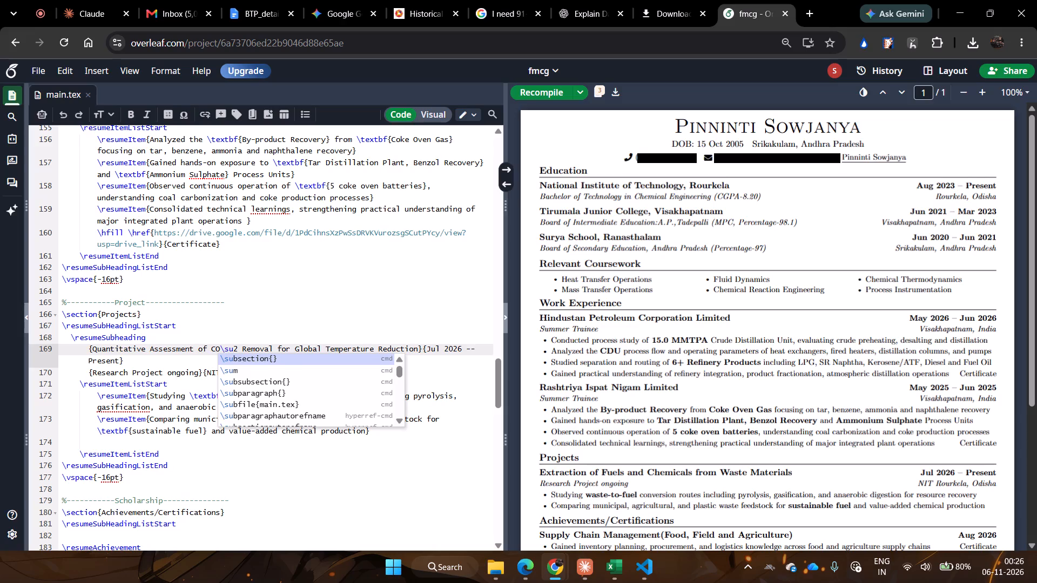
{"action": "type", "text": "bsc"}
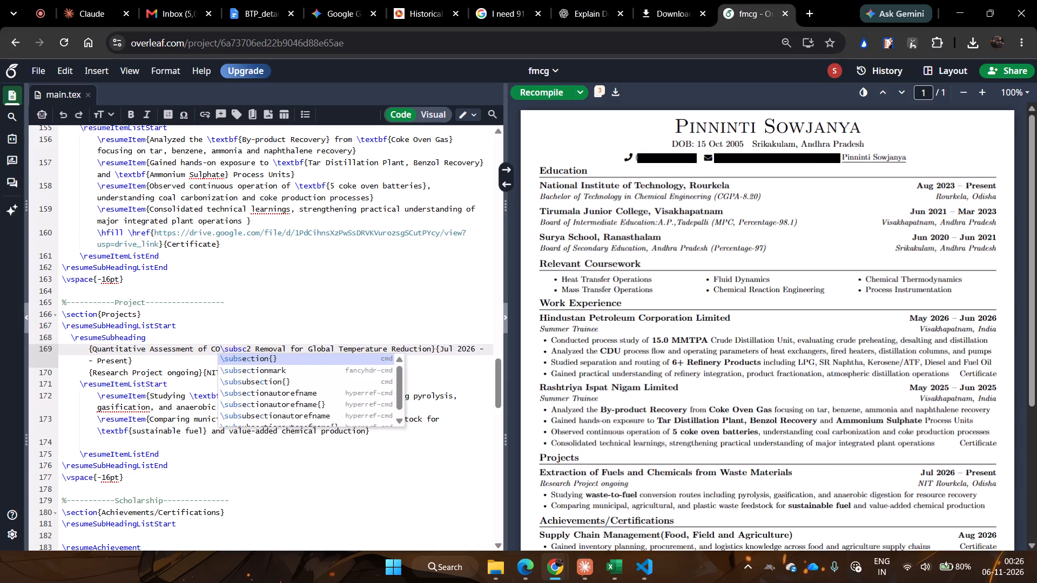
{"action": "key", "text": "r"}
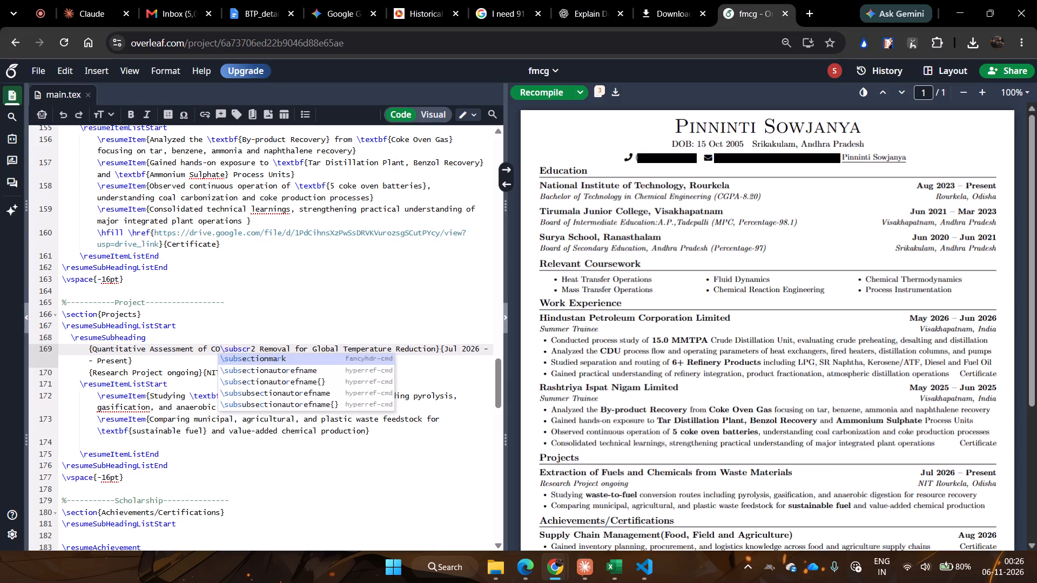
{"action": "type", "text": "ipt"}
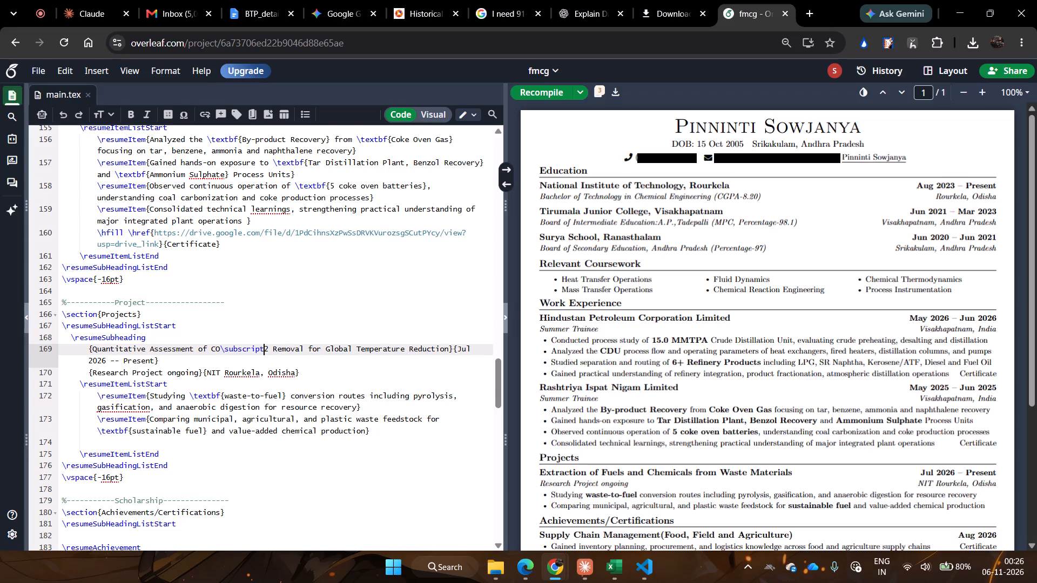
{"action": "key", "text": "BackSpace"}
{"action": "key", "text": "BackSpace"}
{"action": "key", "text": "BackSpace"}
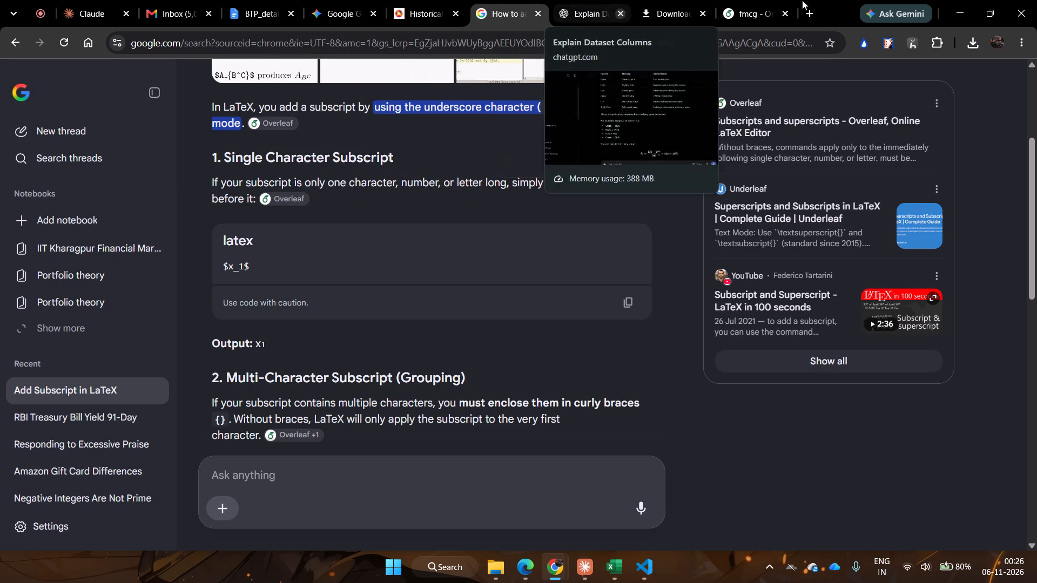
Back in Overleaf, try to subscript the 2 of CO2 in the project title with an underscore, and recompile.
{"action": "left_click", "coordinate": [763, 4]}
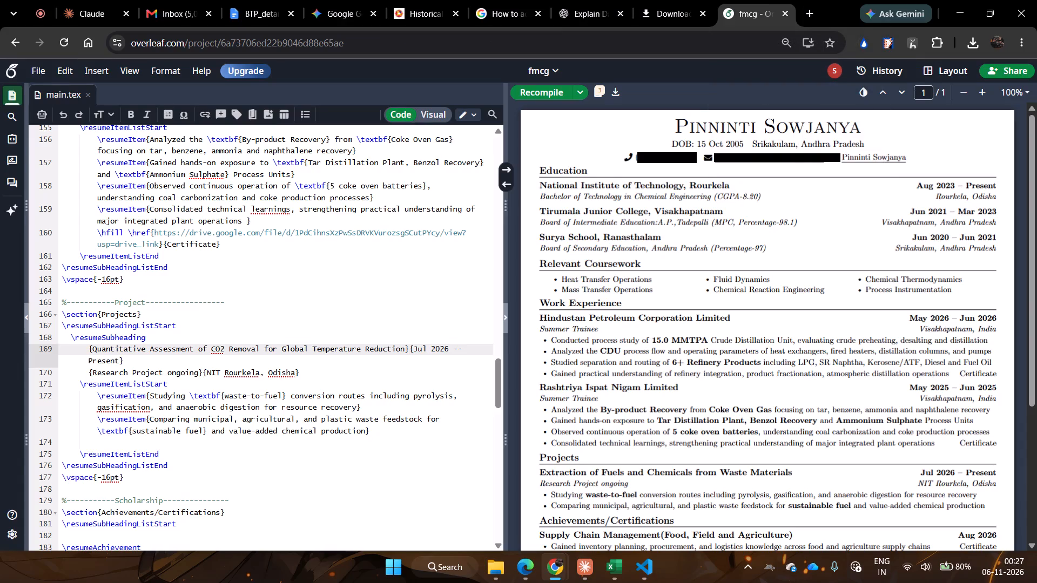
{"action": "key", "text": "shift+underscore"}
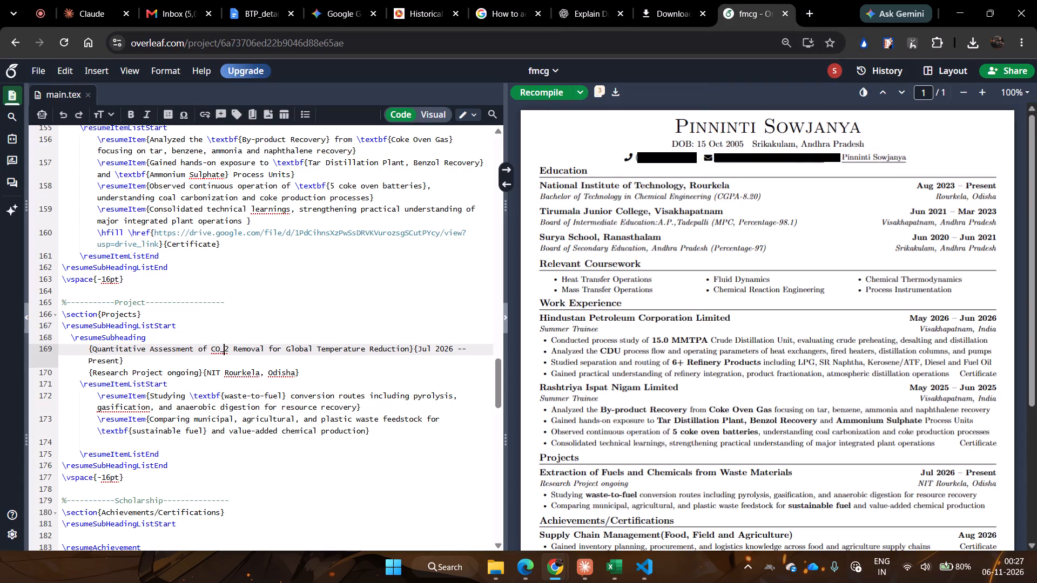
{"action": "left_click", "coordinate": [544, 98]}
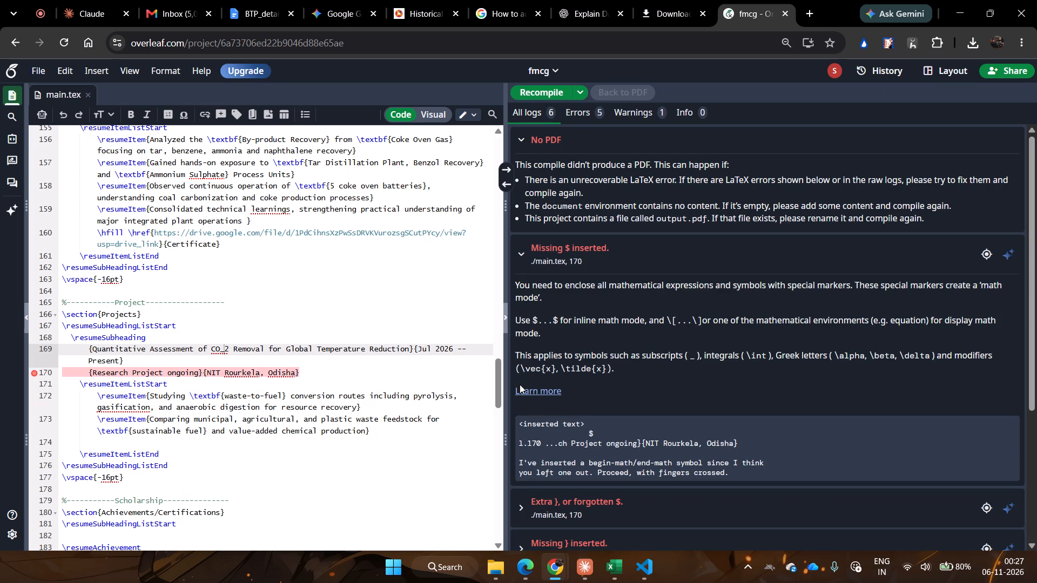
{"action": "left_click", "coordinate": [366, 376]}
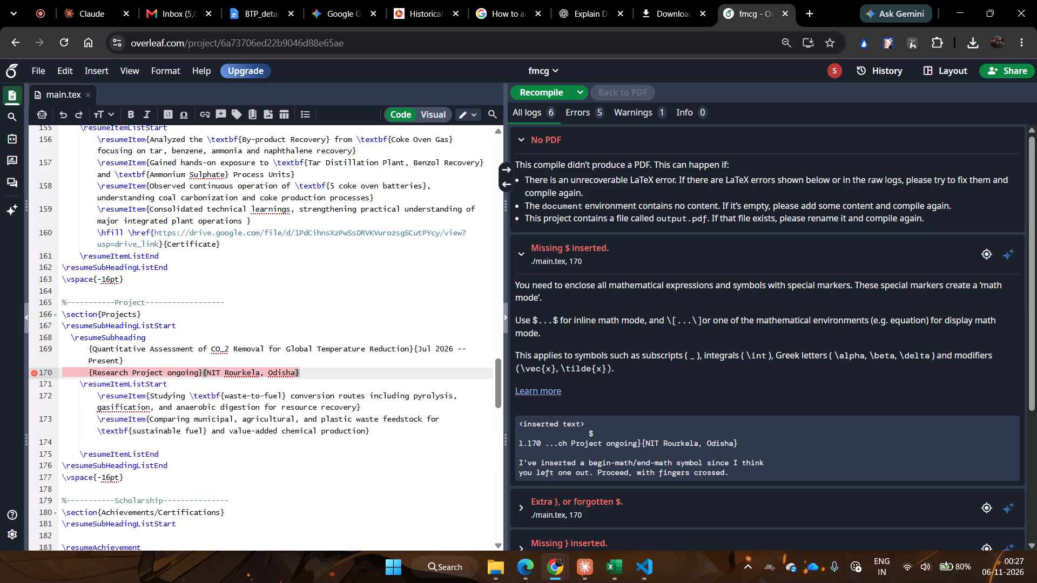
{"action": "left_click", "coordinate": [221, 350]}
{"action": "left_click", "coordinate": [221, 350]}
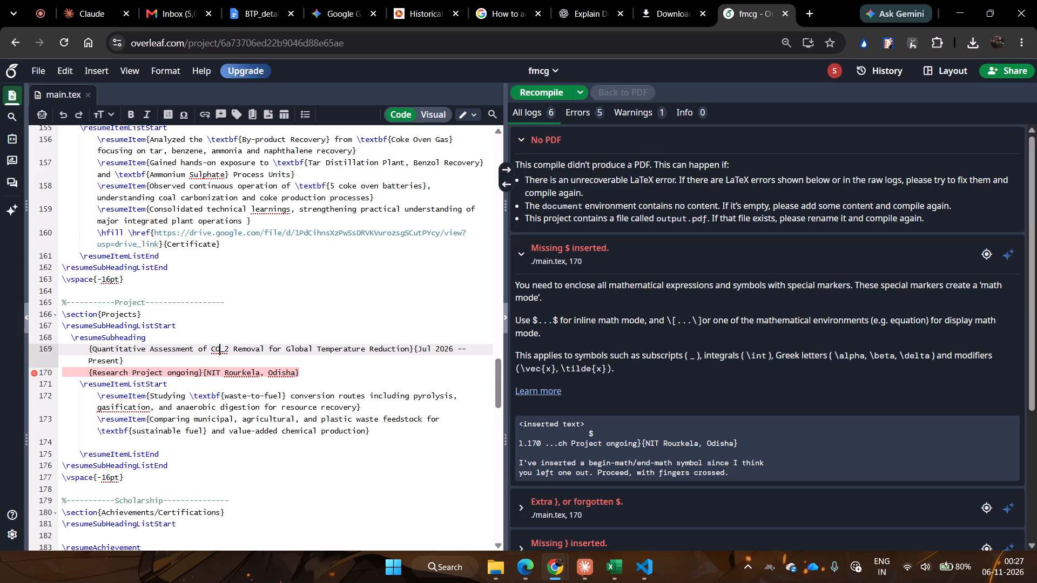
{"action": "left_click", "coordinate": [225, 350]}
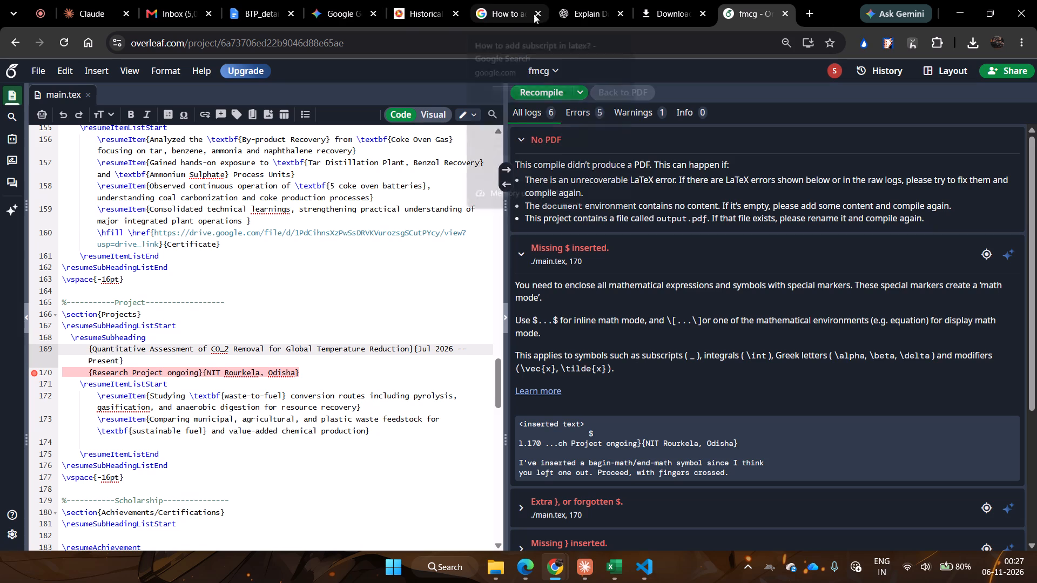
Return to the Google answer and copy \textsubscript{2} from the text-mode subscript example.
{"action": "left_click", "coordinate": [516, 0]}
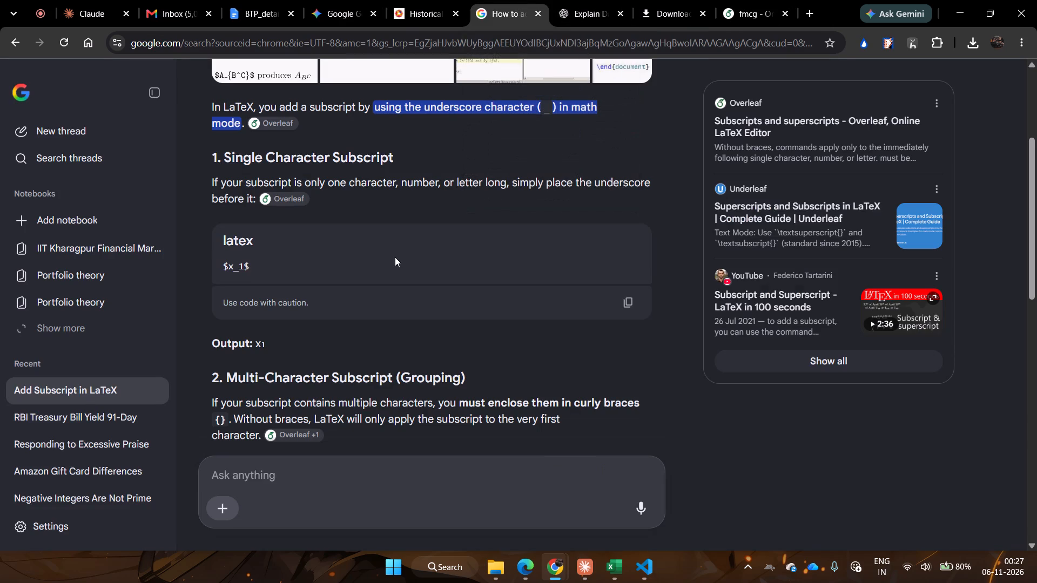
{"action": "scroll", "coordinate": [395, 257], "scroll_direction": "down", "scroll_amount": 6}
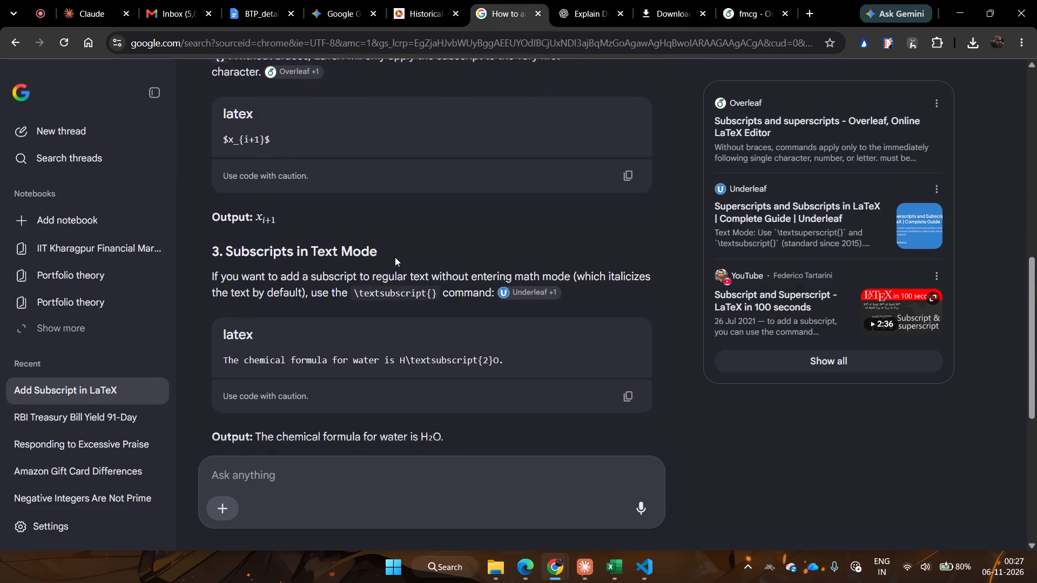
{"action": "scroll", "coordinate": [395, 257], "scroll_direction": "down", "scroll_amount": 1}
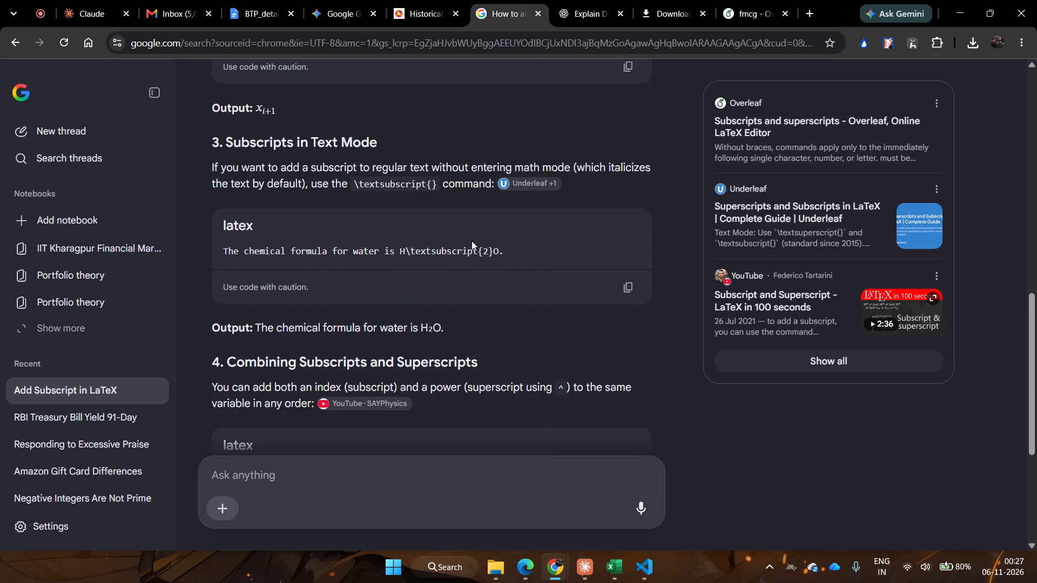
{"action": "left_click_drag", "start_coordinate": [408, 253], "coordinate": [416, 256]}
{"action": "left_click_drag", "start_coordinate": [407, 252], "coordinate": [452, 264]}
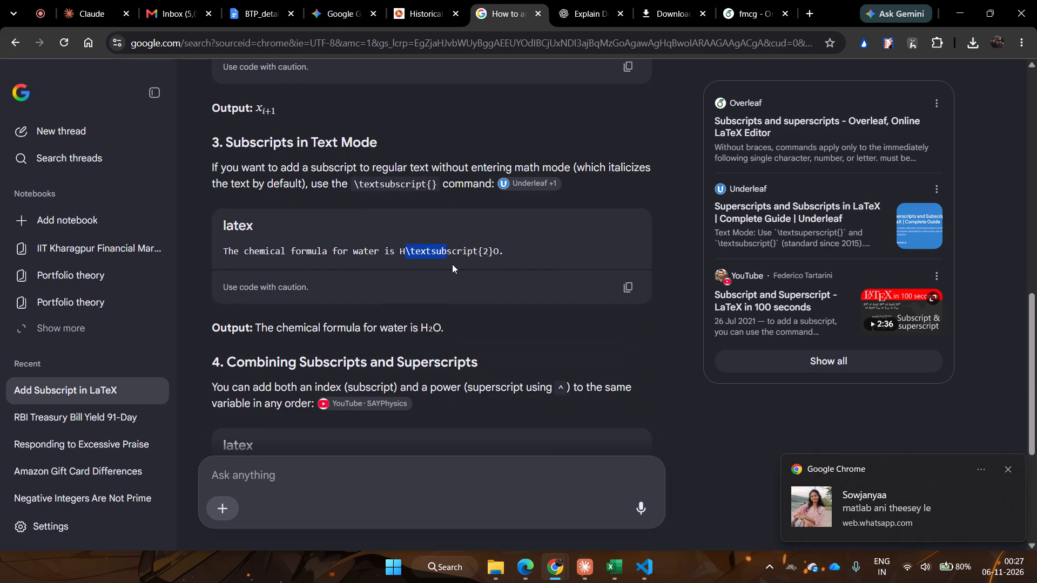
{"action": "left_click_drag", "start_coordinate": [452, 264], "coordinate": [482, 268]}
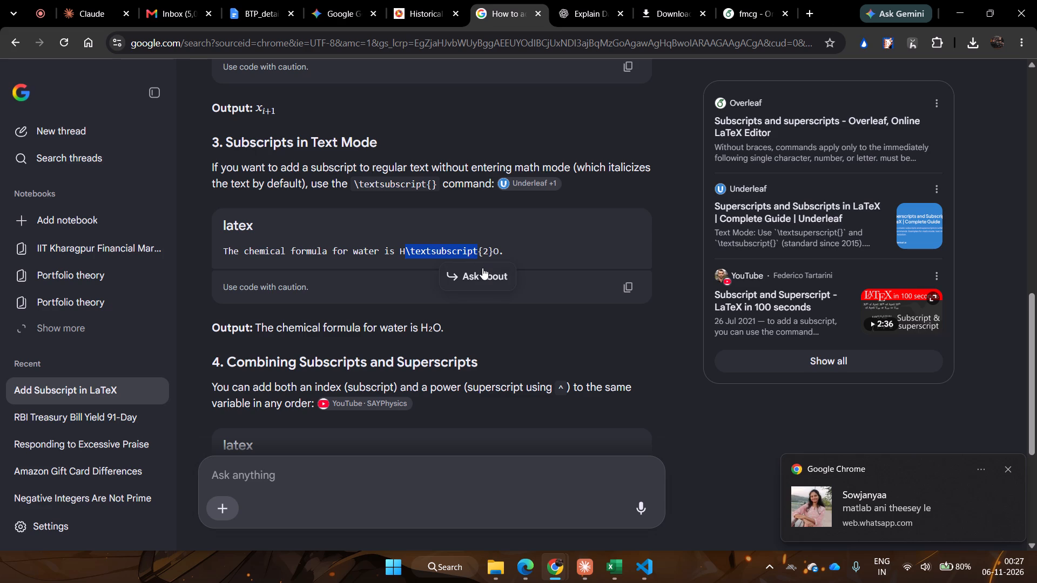
{"action": "left_click_drag", "start_coordinate": [482, 268], "coordinate": [493, 254]}
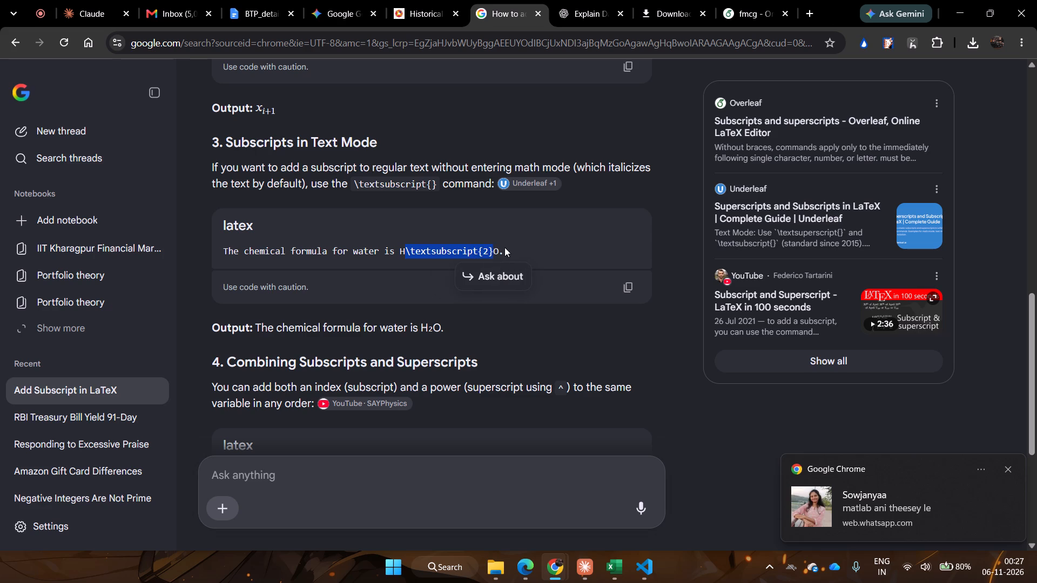
{"action": "key", "text": "ctrl+c"}
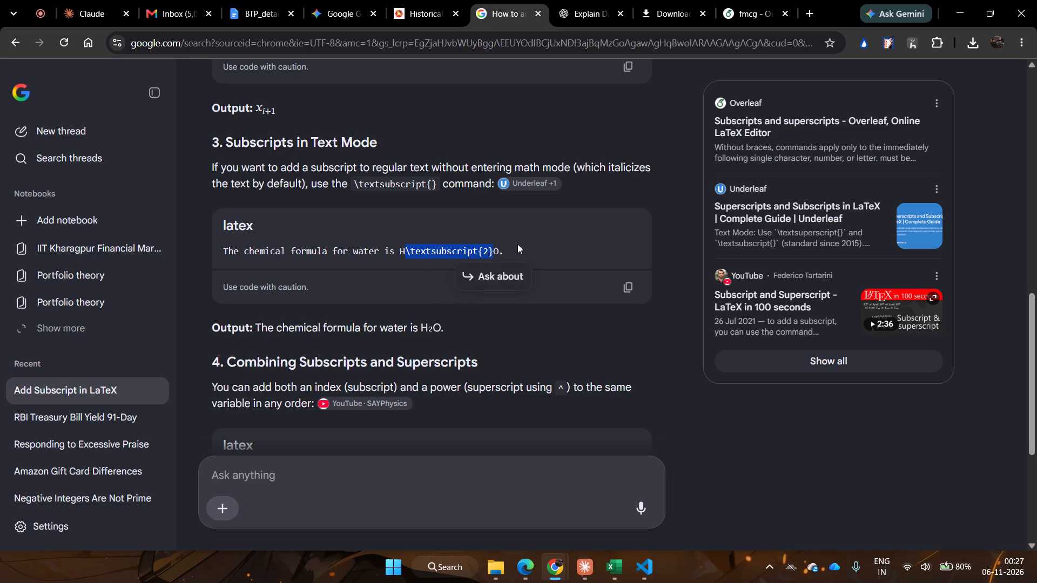
In Overleaf, replace the _2 after CO in the project title with the copied \textsubscript{2}.
{"action": "left_click", "coordinate": [766, 5]}
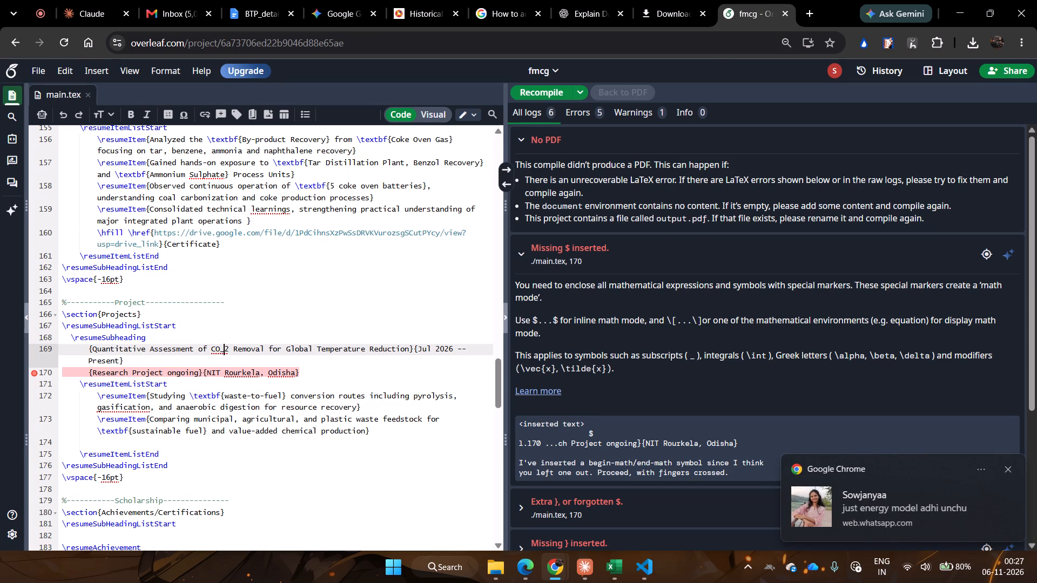
{"action": "key", "text": "BackSpace"}
{"action": "key", "text": "ctrl+v"}
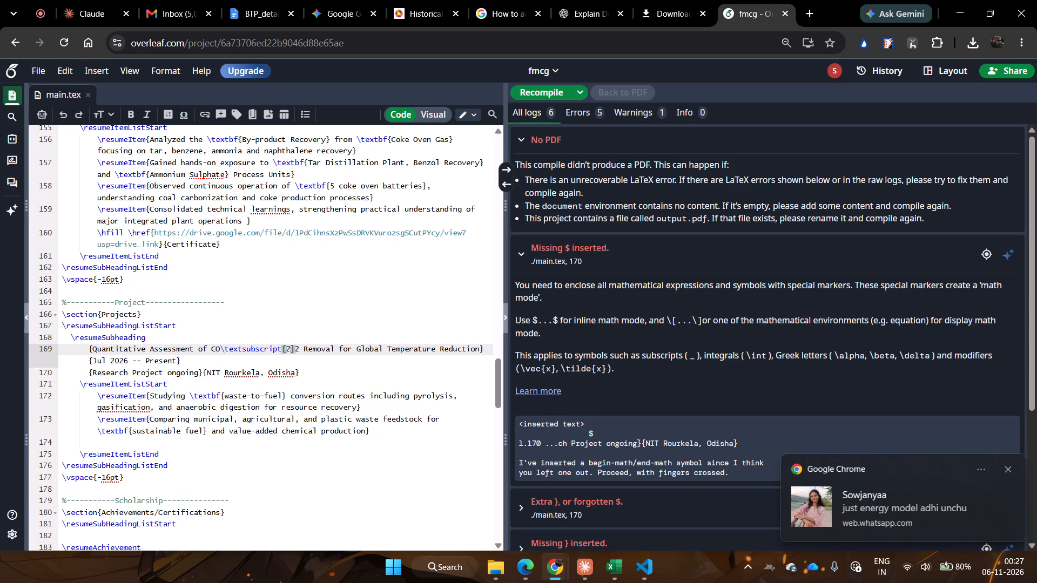
{"action": "key", "text": "Delete"}
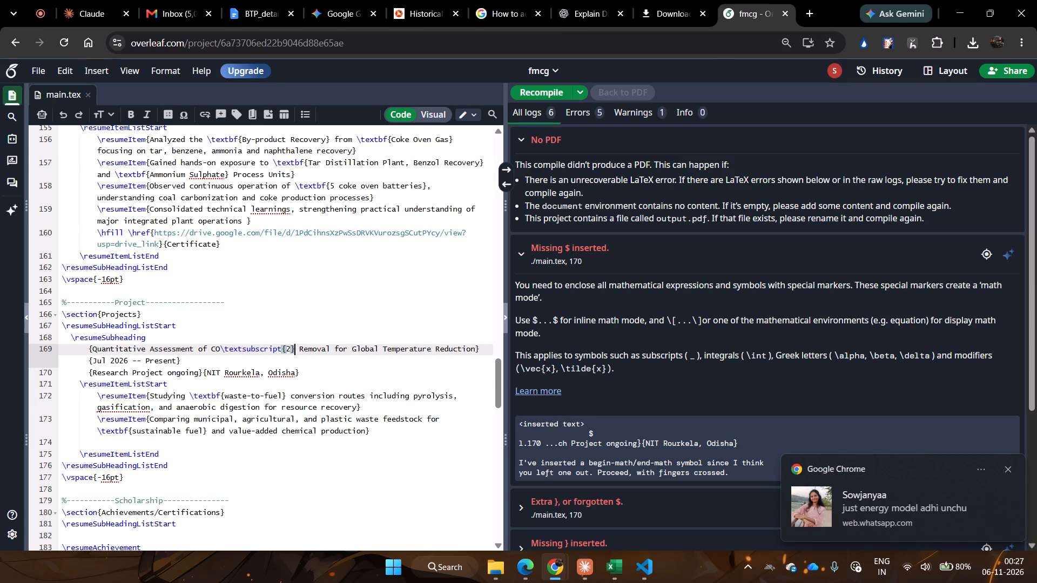
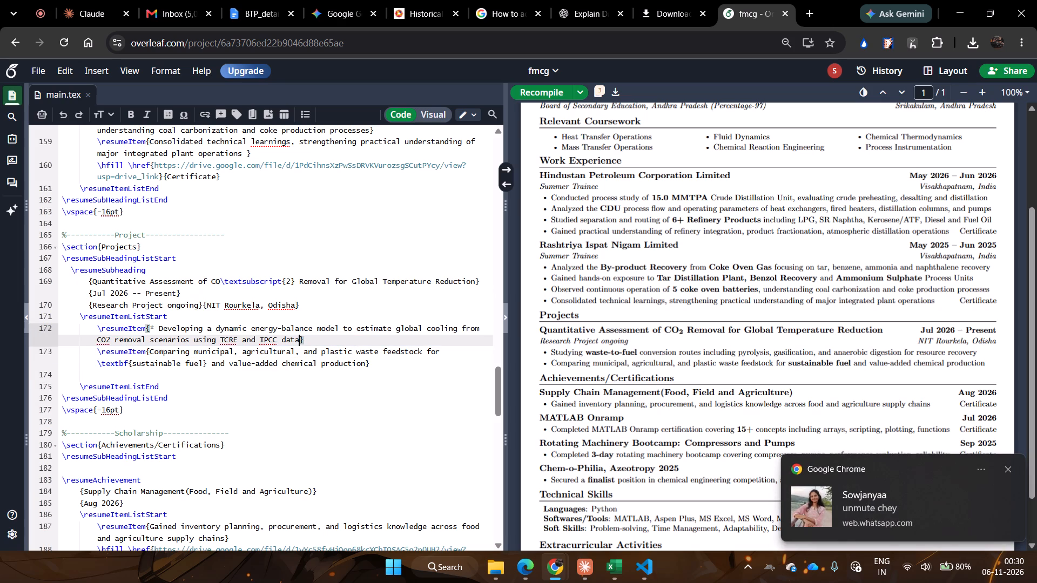
Bold the phrase "energy-balance model" in the first project bullet by wrapping it in \textbf{}.
{"action": "left_click", "coordinate": [253, 330]}
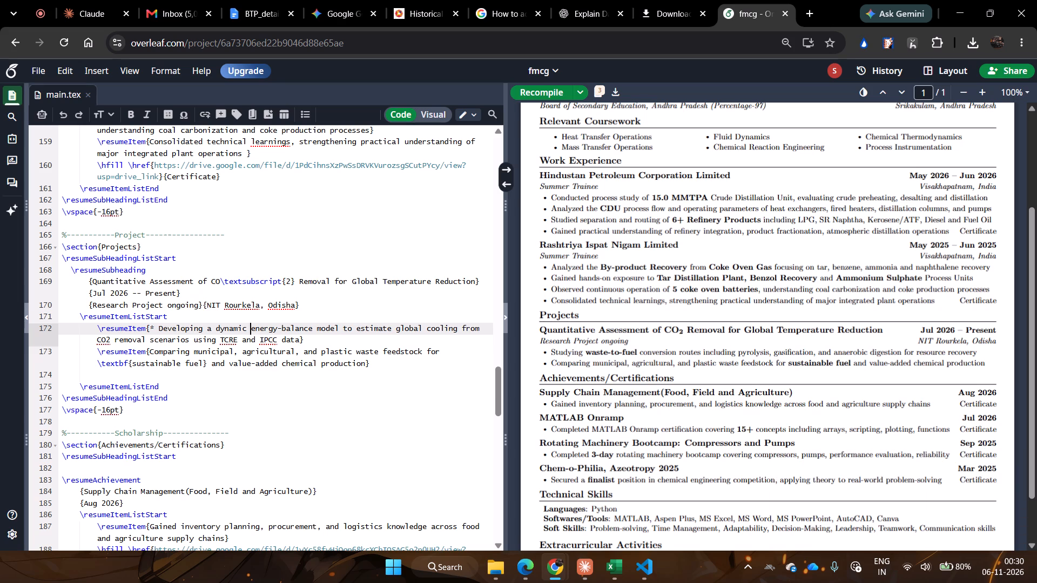
{"action": "type", "text": "\\text"}
{"action": "type", "text": "bf"}
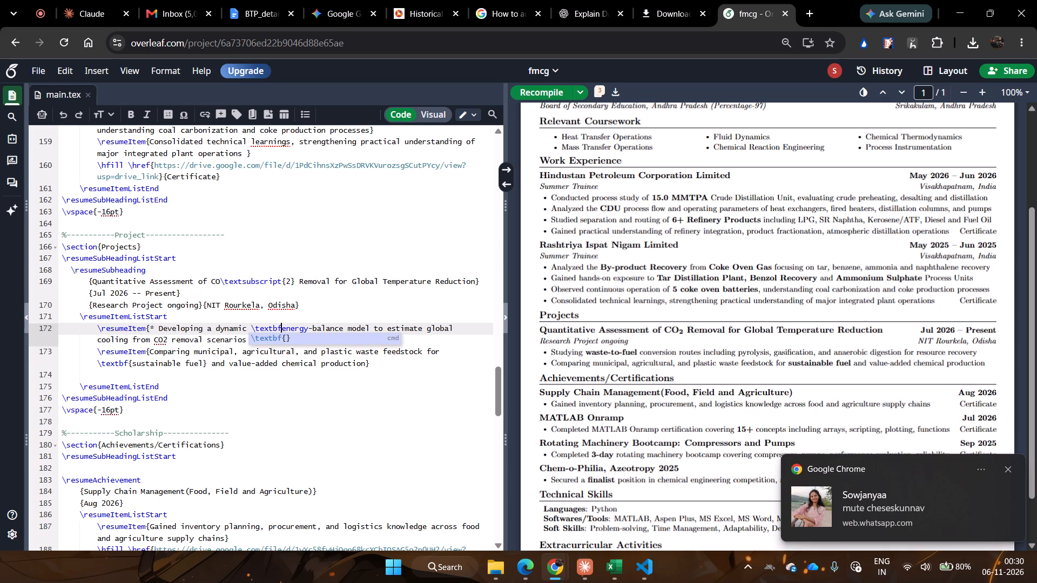
{"action": "key", "text": "shift+braceleft"}
{"action": "key", "text": "Right"}
{"action": "key", "text": "Right"}
{"action": "key", "text": "Right"}
{"action": "key", "text": "Right"}
{"action": "key", "text": "Right"}
{"action": "key", "text": "Right"}
{"action": "key", "text": "Right"}
{"action": "key", "text": "Right"}
{"action": "key", "text": "Right"}
{"action": "key", "text": "Right"}
{"action": "key", "text": "Right"}
{"action": "key", "text": "Right"}
{"action": "key", "text": "Right"}
{"action": "key", "text": "Right"}
{"action": "key", "text": "Right"}
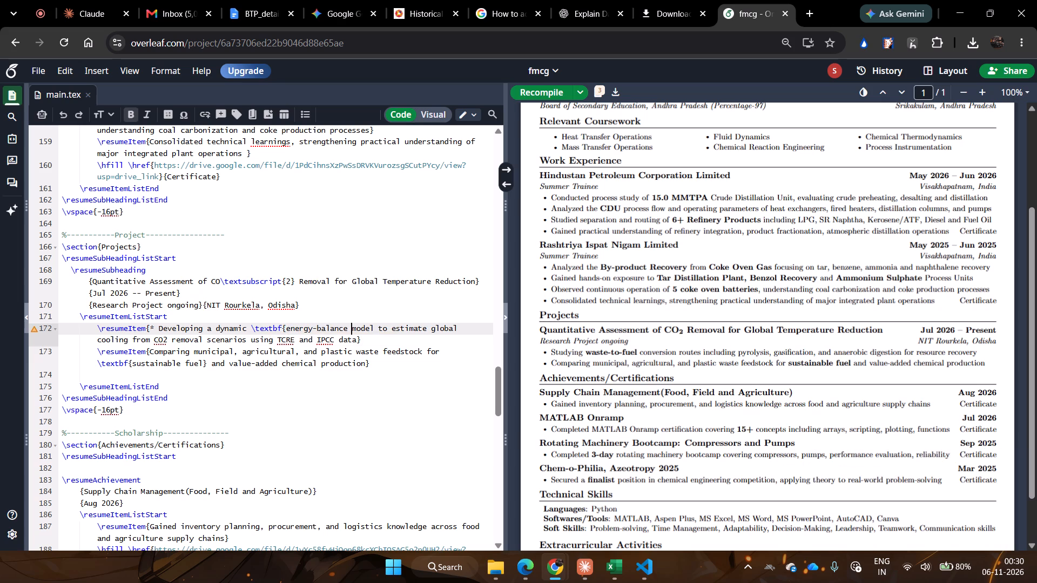
{"action": "key", "text": "Right"}
{"action": "key", "text": "Right"}
{"action": "key", "text": "Right"}
{"action": "key", "text": "Right"}
{"action": "key", "text": "Right"}
{"action": "key", "text": "shift+braceright"}
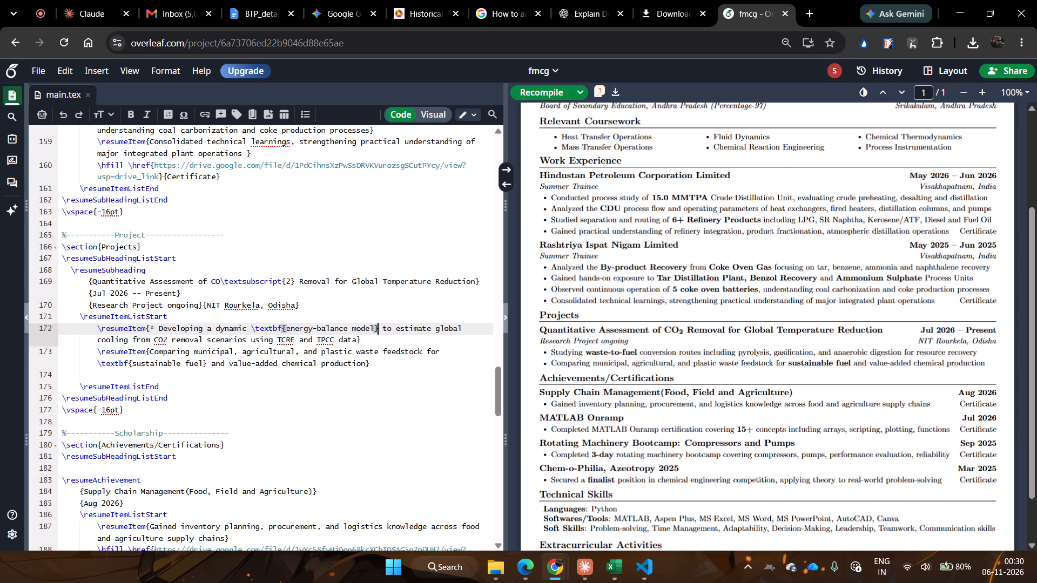
Bold "TCRE" in the first project bullet by wrapping it in \textbf{}.
{"action": "left_click", "coordinate": [276, 345]}
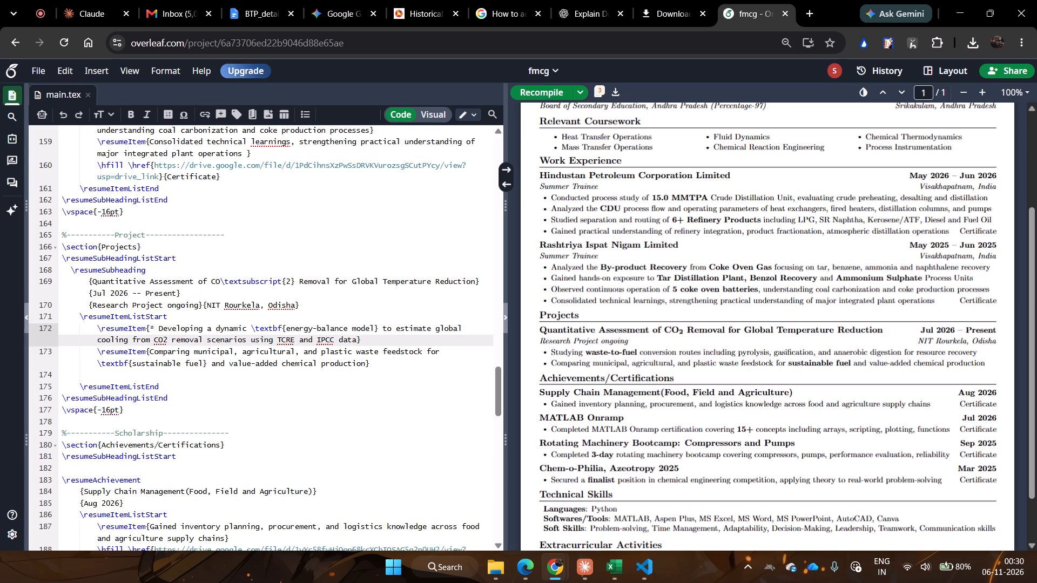
{"action": "type", "text": "\\text"}
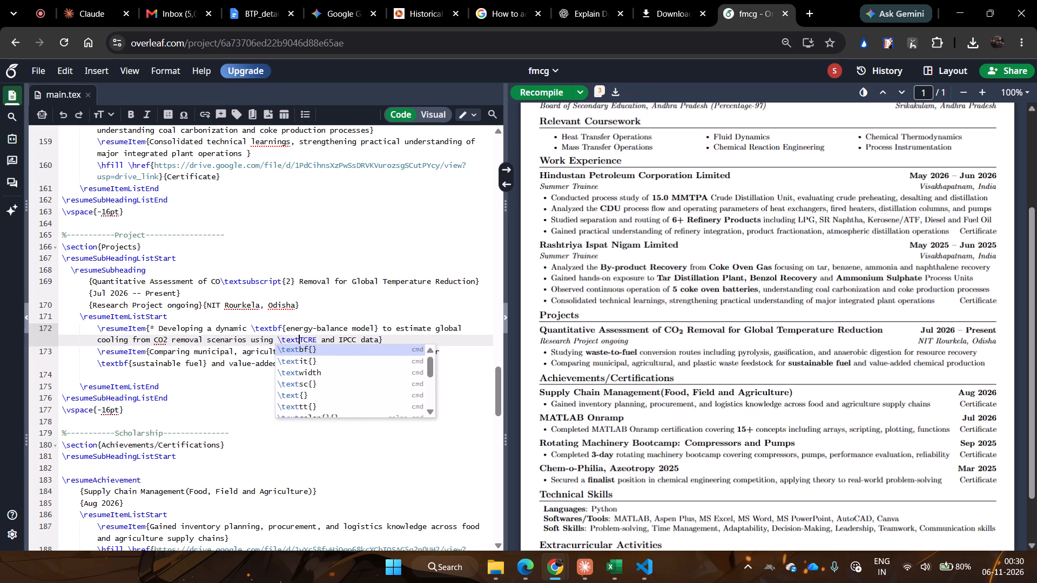
{"action": "type", "text": "bf"}
{"action": "key", "text": "shift+braceleft"}
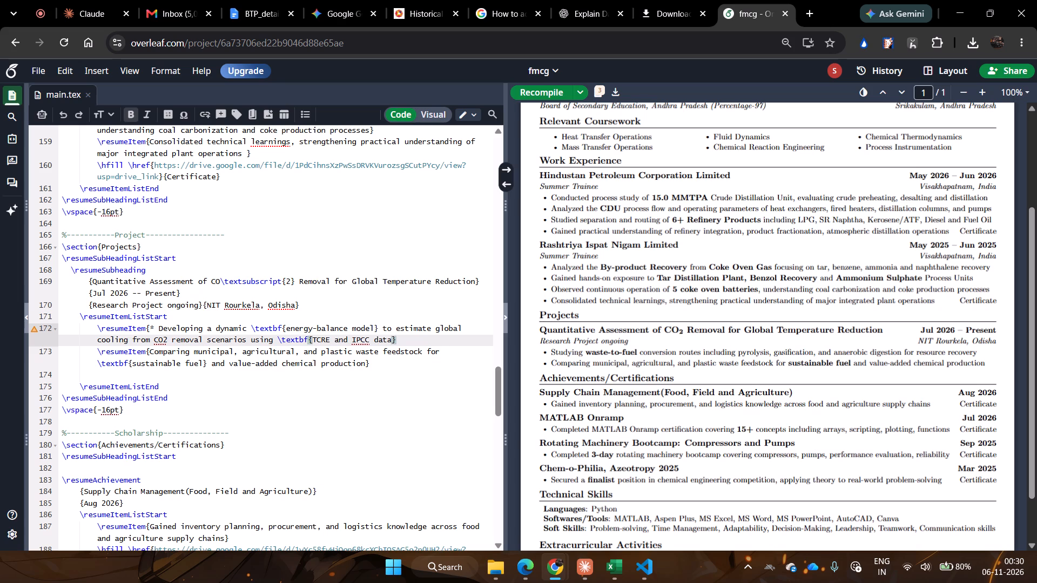
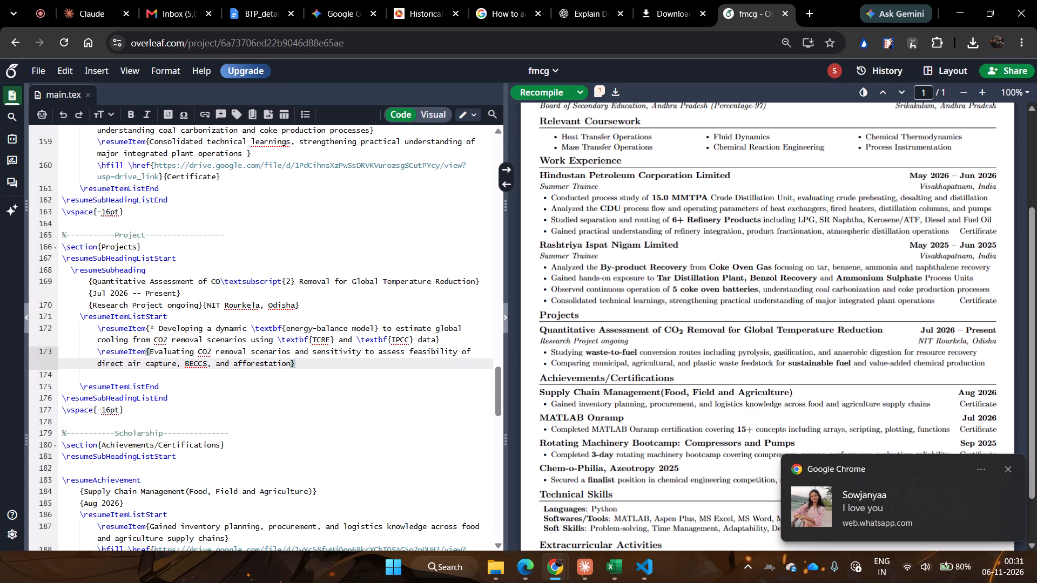
Dismiss the chat notification and insert \textsubscript{} directly after "CO" in the second project bullet, before the 2.
{"action": "left_click", "coordinate": [1009, 466]}
{"action": "scroll", "coordinate": [372, 311], "scroll_direction": "down", "scroll_amount": 1}
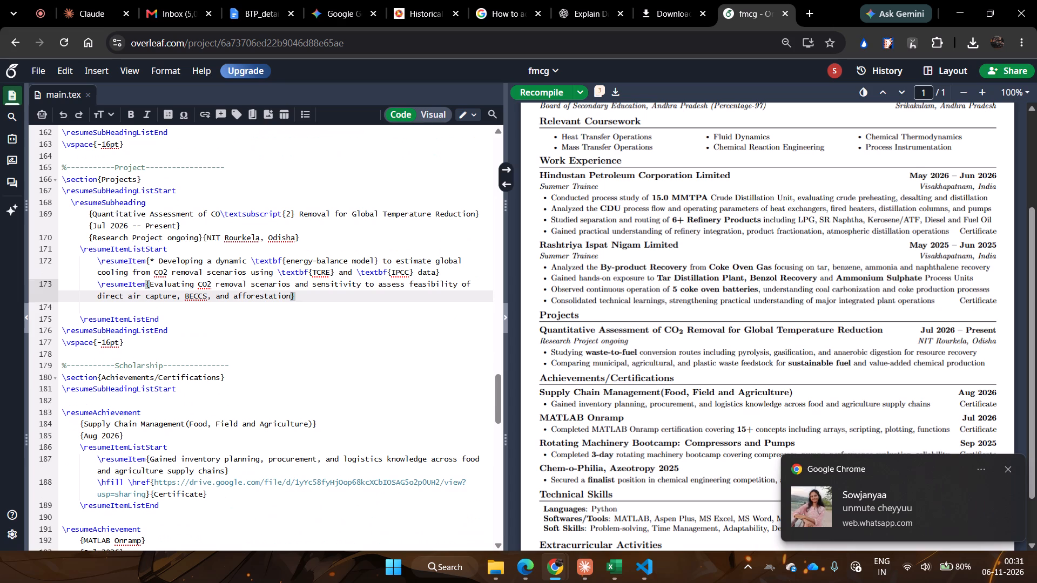
{"action": "left_click", "coordinate": [204, 285]}
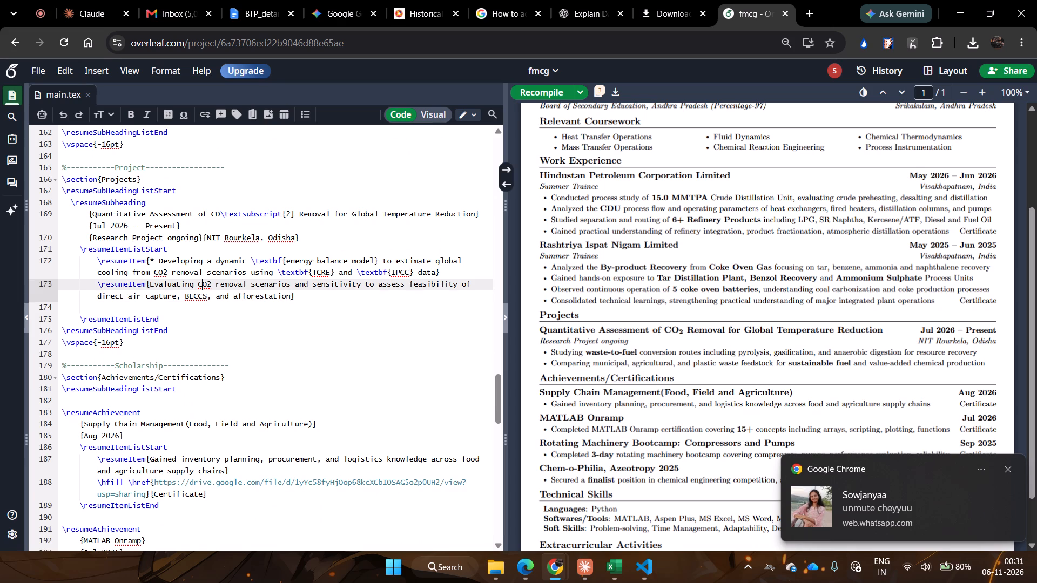
{"action": "key", "text": "Right"}
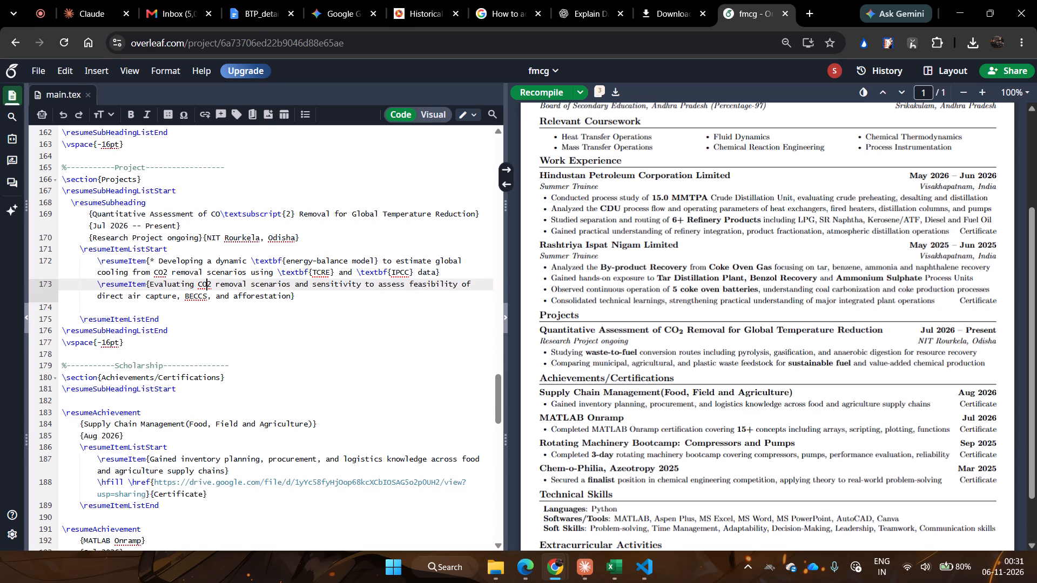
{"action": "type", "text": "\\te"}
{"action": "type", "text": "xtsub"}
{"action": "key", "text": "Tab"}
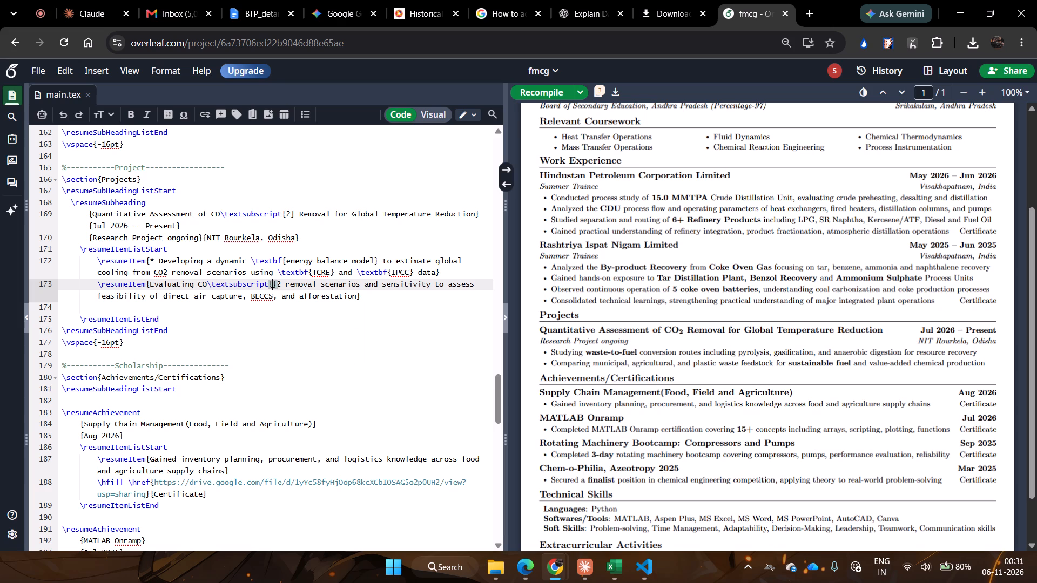
Complete the subscripted 2 of CO2 in the second project bullet, remove the leftover plain 2, and recompile.
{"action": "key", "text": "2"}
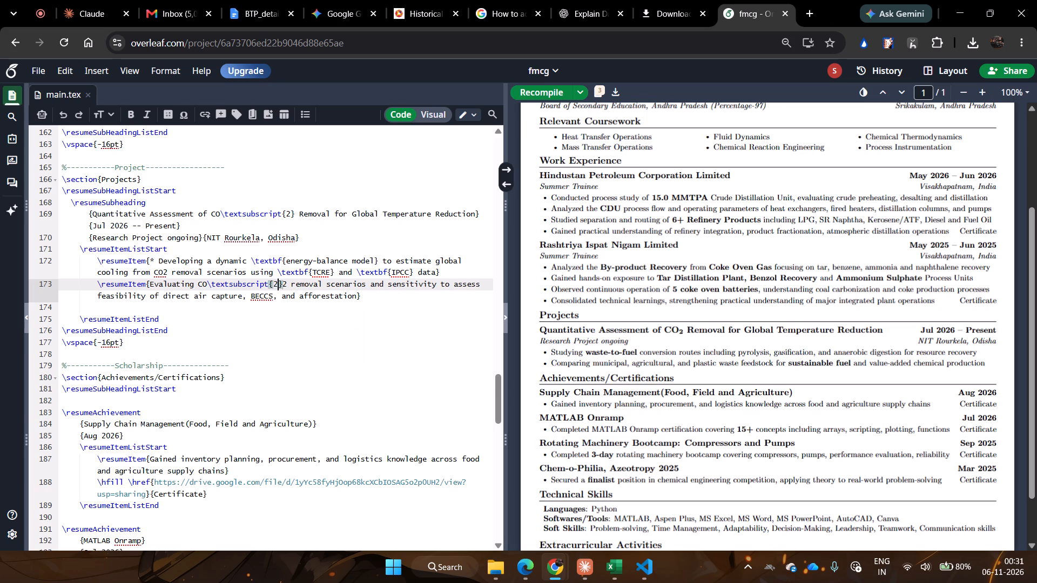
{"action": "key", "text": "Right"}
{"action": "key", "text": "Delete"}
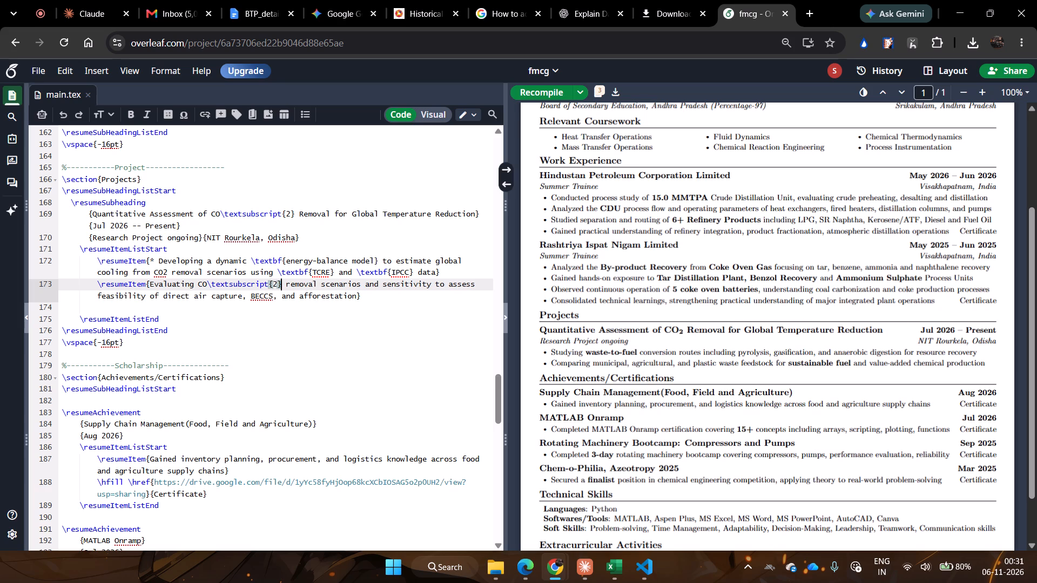
{"action": "left_click", "coordinate": [533, 98]}
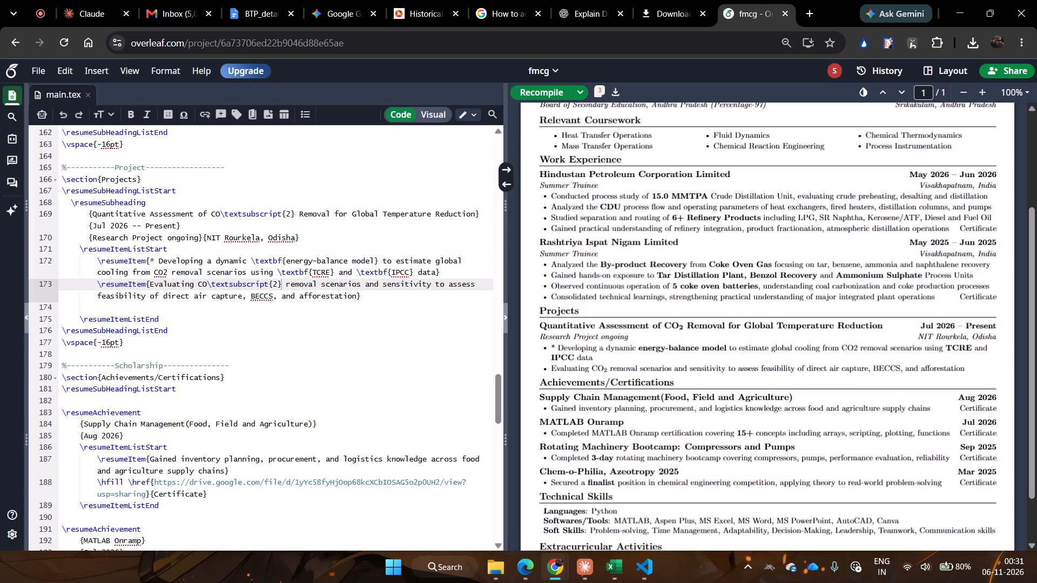
Delete the article "a" before "dynamic" in the first project bullet and recompile the résumé.
{"action": "left_click", "coordinate": [212, 269]}
{"action": "left_click", "coordinate": [211, 260]}
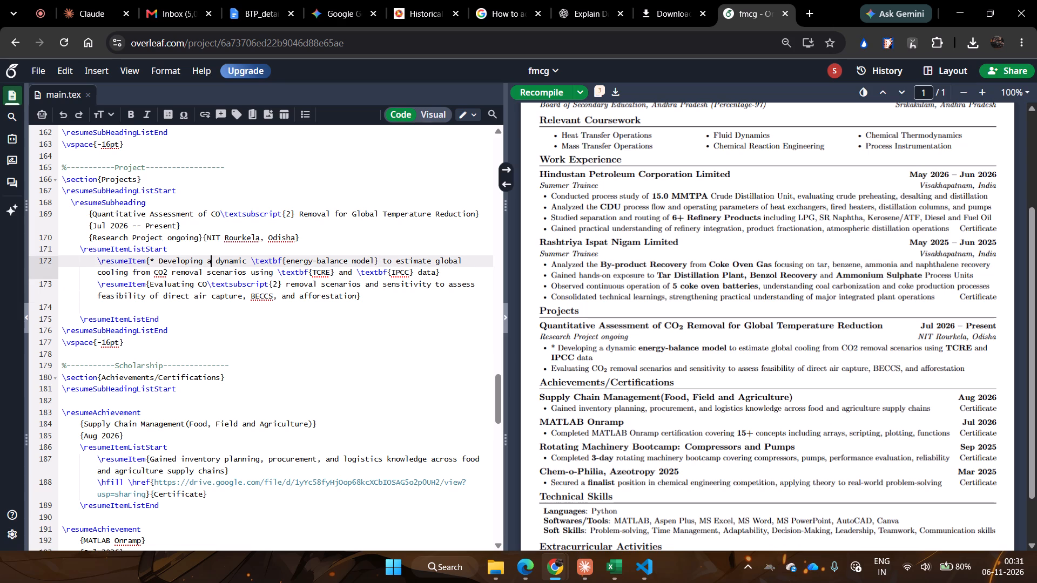
{"action": "key", "text": "BackSpace"}
{"action": "key", "text": "BackSpace"}
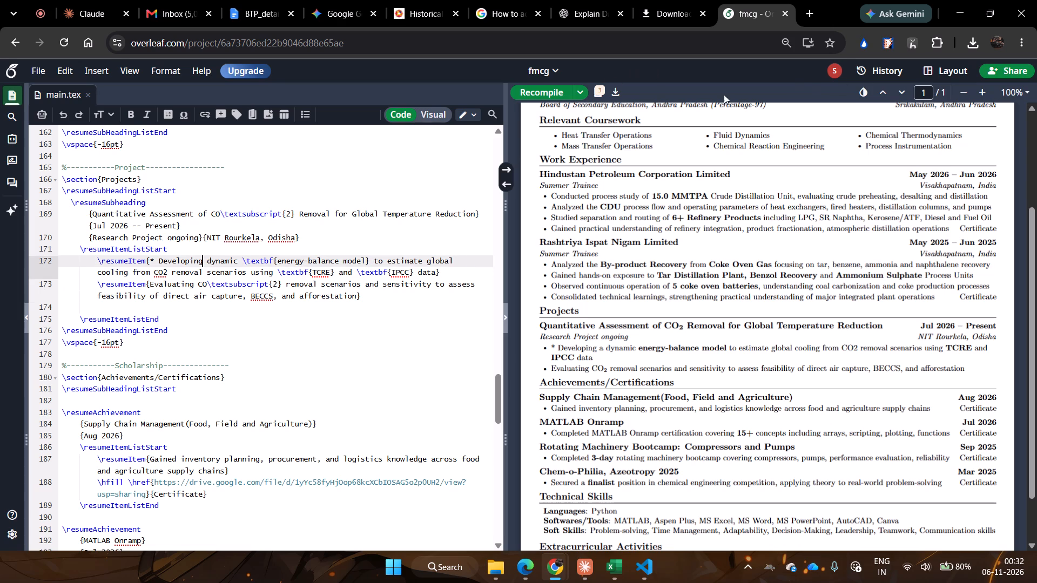
{"action": "left_click", "coordinate": [542, 96]}
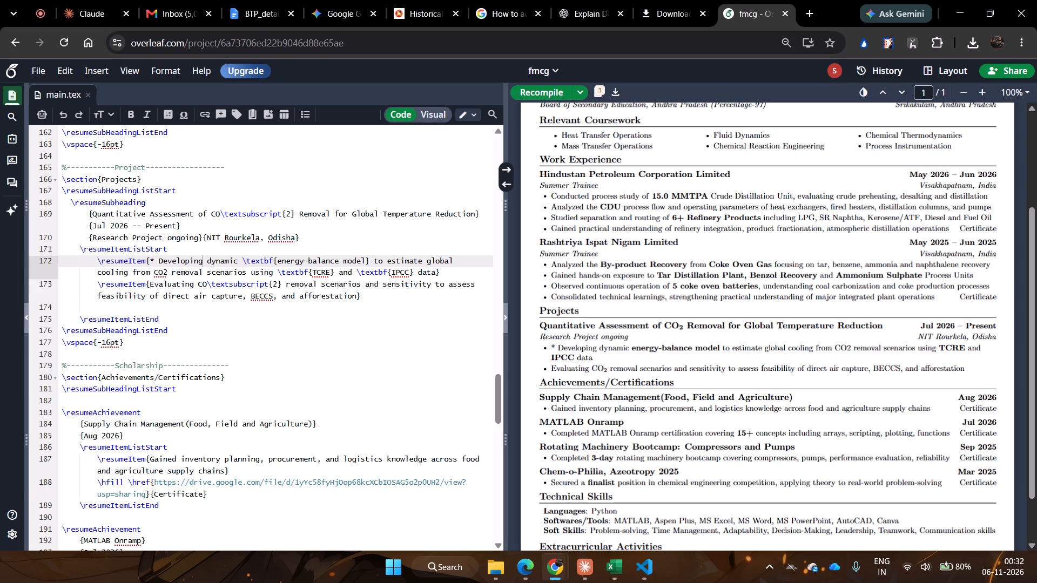
Replace the "and" between TCRE and IPCC in the first project bullet with a comma, and recompile.
{"action": "left_click", "coordinate": [353, 273]}
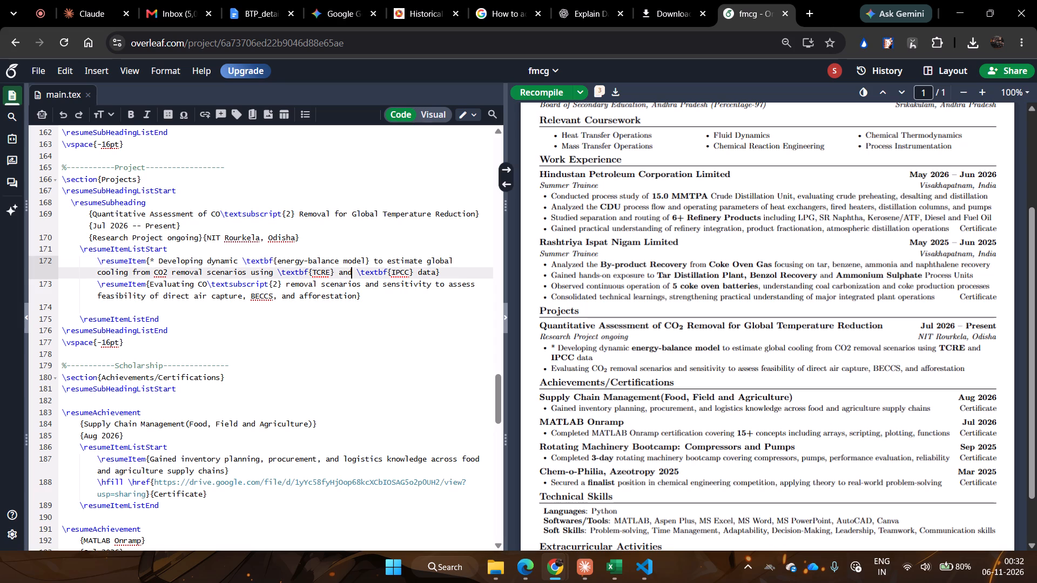
{"action": "key", "text": "BackSpace"}
{"action": "key", "text": "BackSpace"}
{"action": "key", "text": "BackSpace"}
{"action": "key", "text": "BackSpace"}
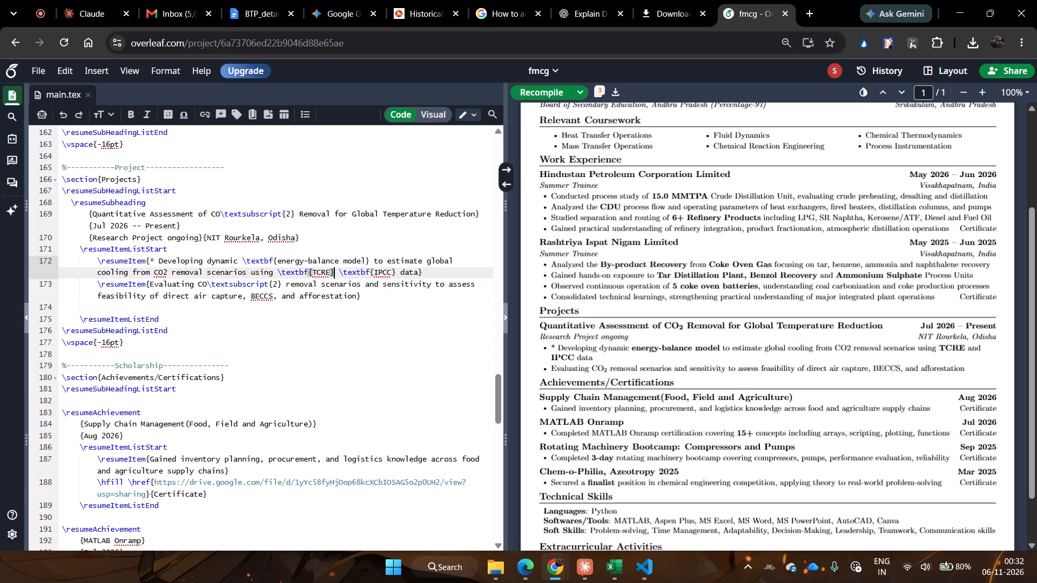
{"action": "key", "text": "comma"}
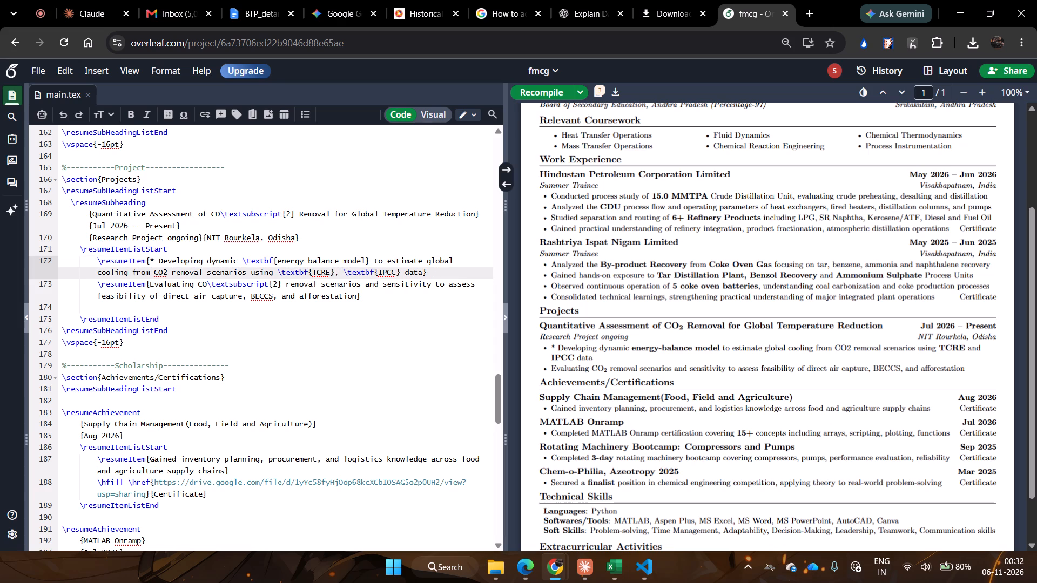
{"action": "left_click", "coordinate": [533, 85]}
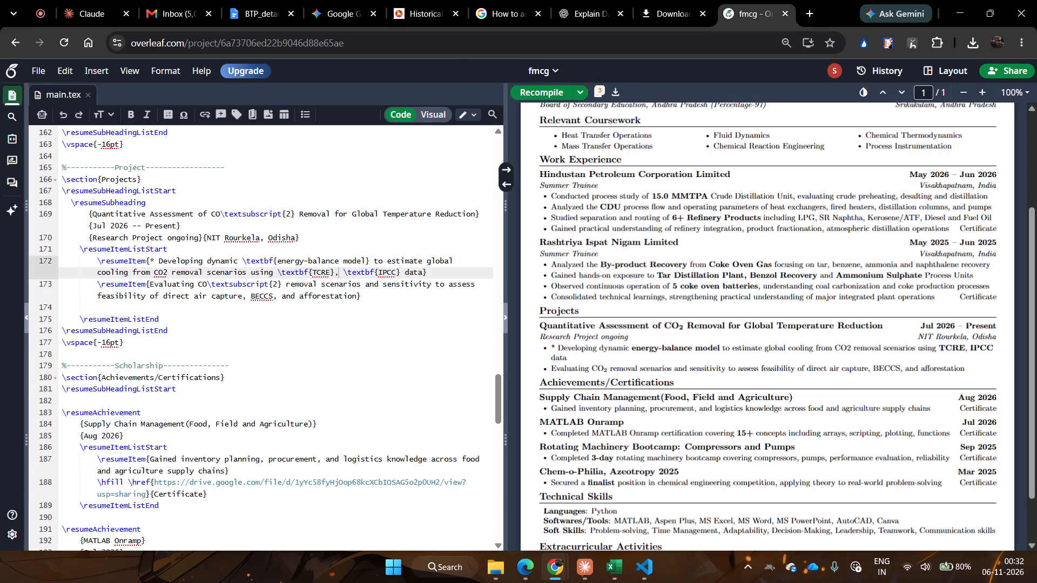
Remove the \textbf{} bold markup around "TCRE" in the first project bullet, keeping the word itself.
{"action": "left_click", "coordinate": [312, 274]}
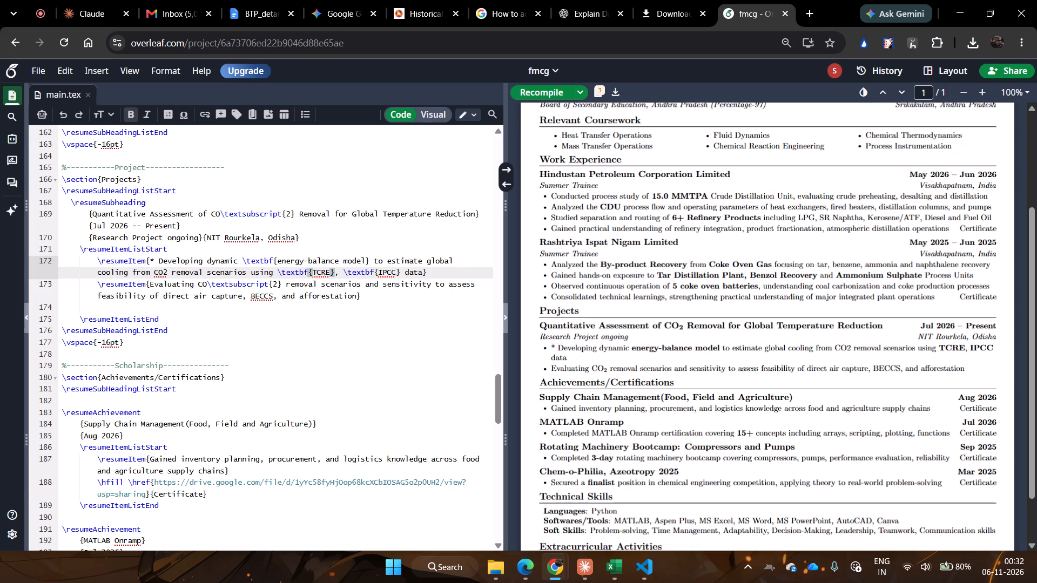
{"action": "key", "text": "BackSpace"}
{"action": "key", "text": "BackSpace"}
{"action": "key", "text": "BackSpace"}
{"action": "key", "text": "BackSpace"}
{"action": "key", "text": "BackSpace"}
{"action": "key", "text": "BackSpace"}
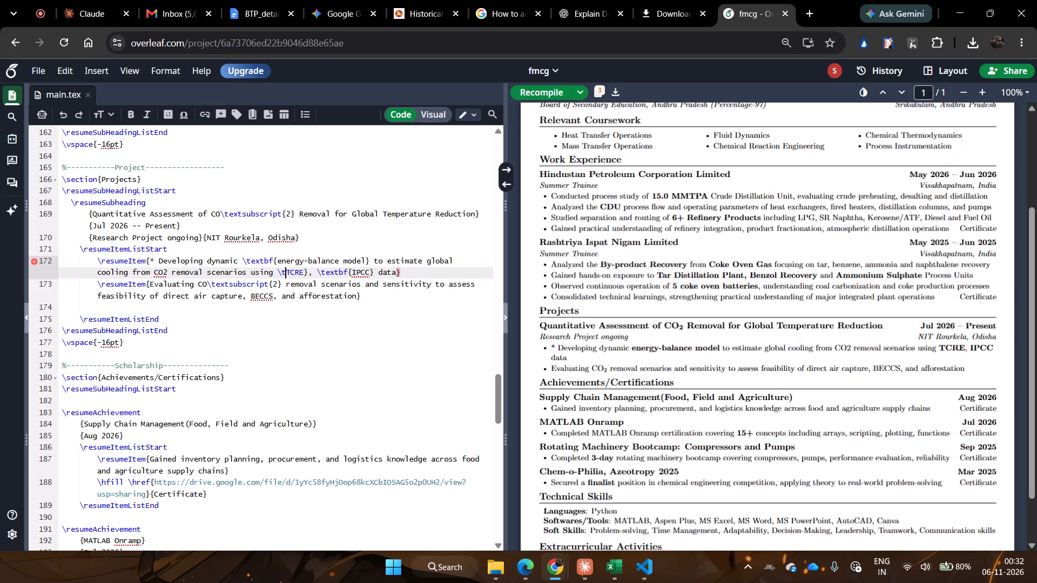
{"action": "key", "text": "BackSpace"}
{"action": "key", "text": "BackSpace"}
{"action": "key", "text": "Right"}
{"action": "key", "text": "Right"}
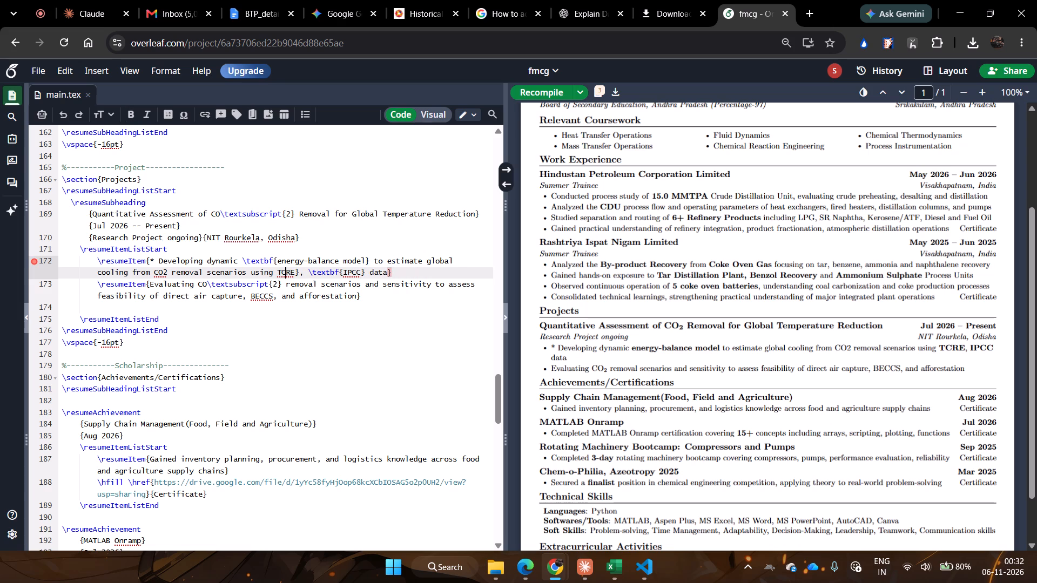
{"action": "key", "text": "Right"}
{"action": "key", "text": "Right"}
{"action": "key", "text": "Delete"}
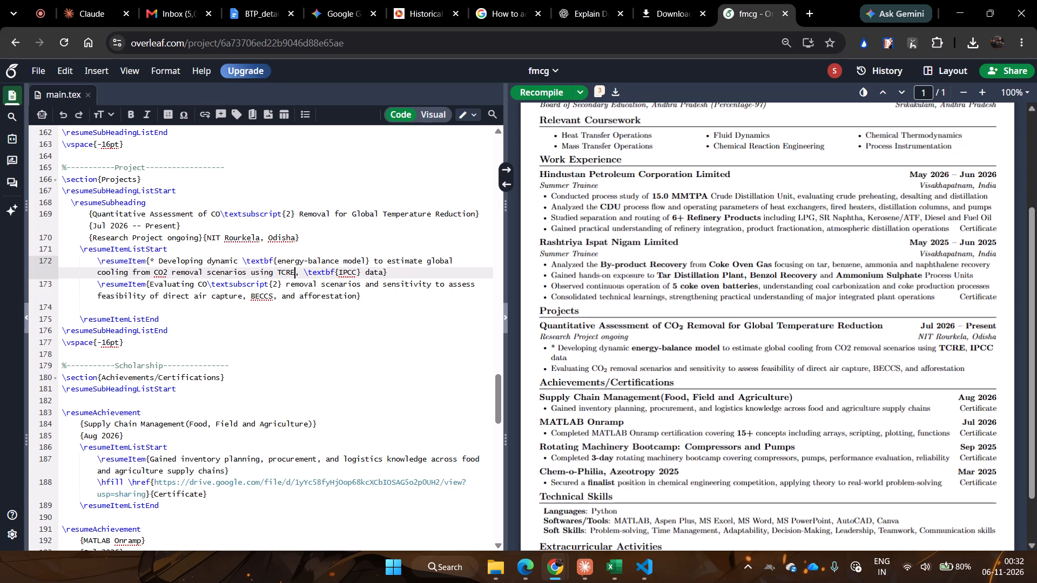
Remove the \textbf{} bold markup around "IPCC" in the first project bullet, keeping "TCRE, IPCC data" as plain text, and recompile.
{"action": "left_click", "coordinate": [339, 272]}
{"action": "key", "text": "BackSpace"}
{"action": "key", "text": "BackSpace"}
{"action": "key", "text": "BackSpace"}
{"action": "key", "text": "BackSpace"}
{"action": "key", "text": "BackSpace"}
{"action": "key", "text": "BackSpace"}
{"action": "key", "text": "BackSpace"}
{"action": "key", "text": "BackSpace"}
{"action": "key", "text": "BackSpace"}
{"action": "key", "text": "BackSpace"}
{"action": "key", "text": "BackSpace"}
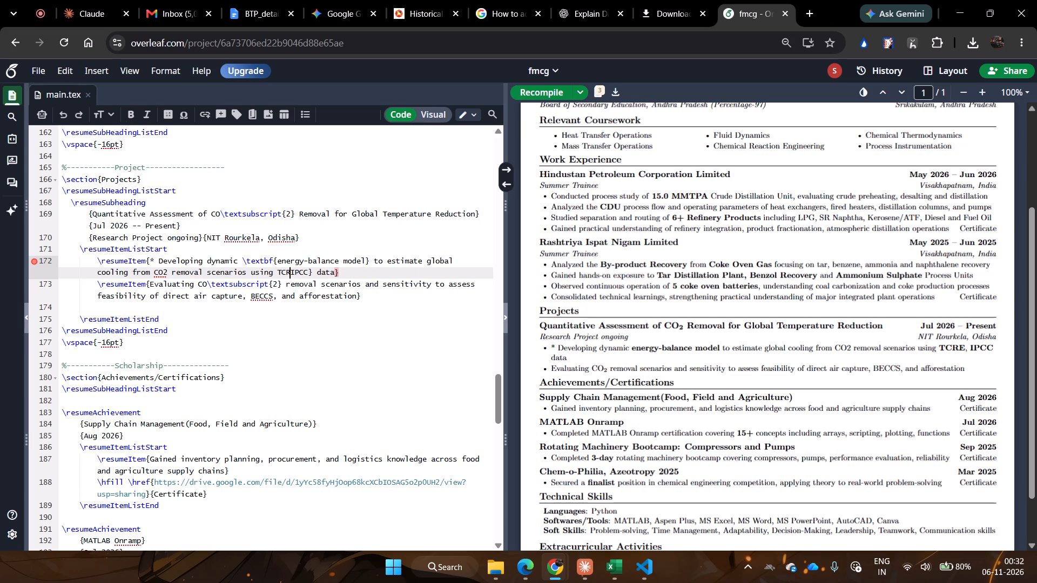
{"action": "key", "text": "ctrl+z"}
{"action": "key", "text": "BackSpace"}
{"action": "key", "text": "BackSpace"}
{"action": "key", "text": "BackSpace"}
{"action": "key", "text": "BackSpace"}
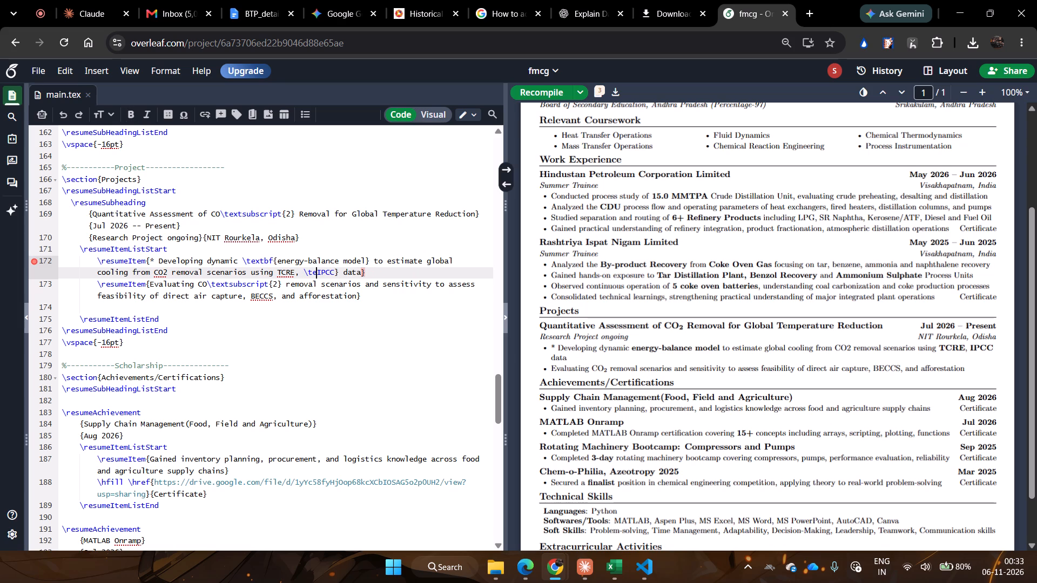
{"action": "key", "text": "BackSpace"}
{"action": "key", "text": "BackSpace"}
{"action": "key", "text": "BackSpace"}
{"action": "left_click", "coordinate": [327, 272]}
{"action": "key", "text": "BackSpace"}
{"action": "left_click", "coordinate": [554, 94]}
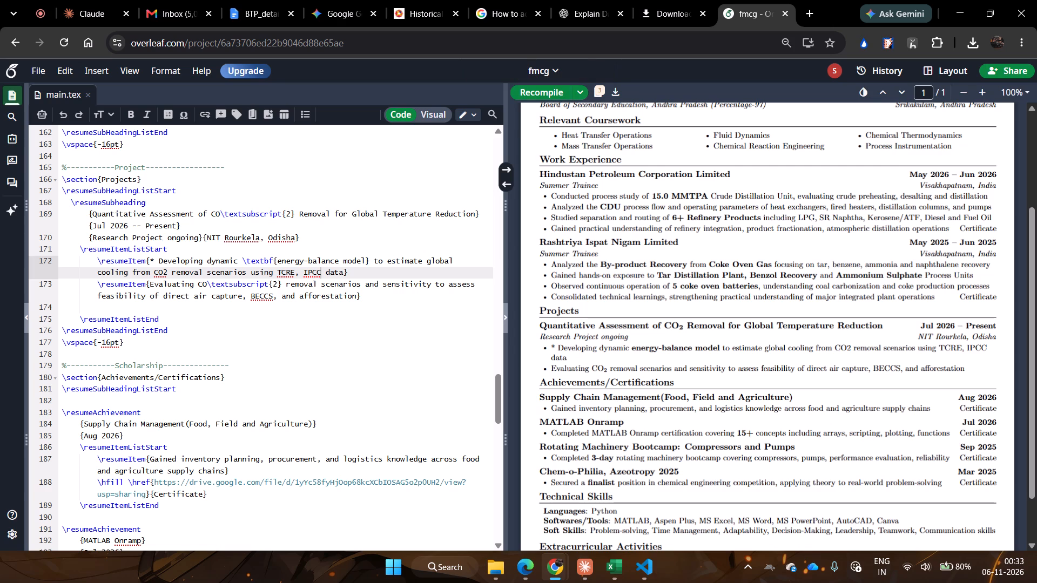
Delete the stray asterisk and space before "Developing" in the first project bullet and recompile.
{"action": "left_click", "coordinate": [158, 265]}
{"action": "key", "text": "BackSpace"}
{"action": "key", "text": "BackSpace"}
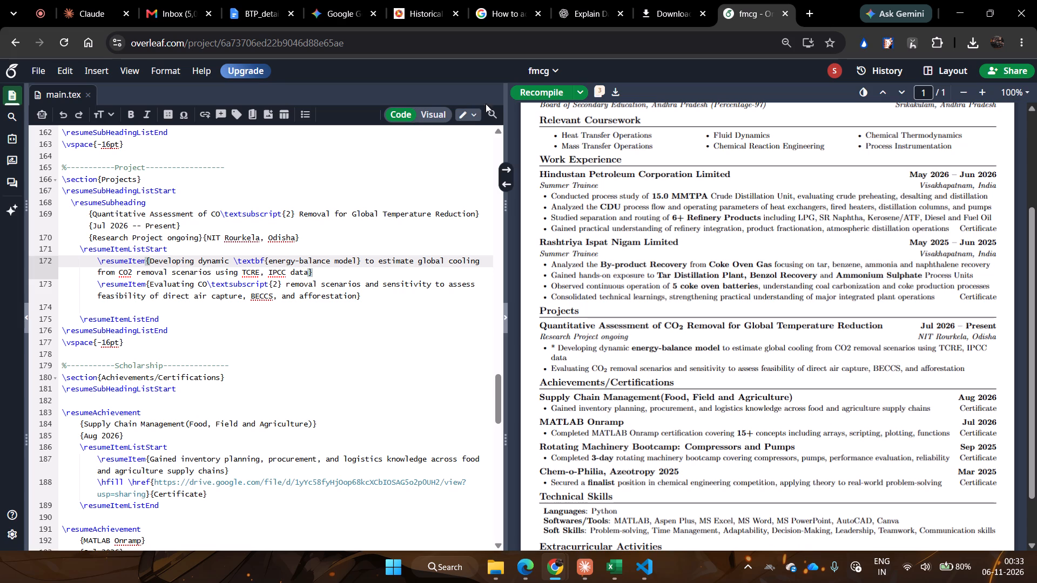
{"action": "left_click", "coordinate": [519, 91]}
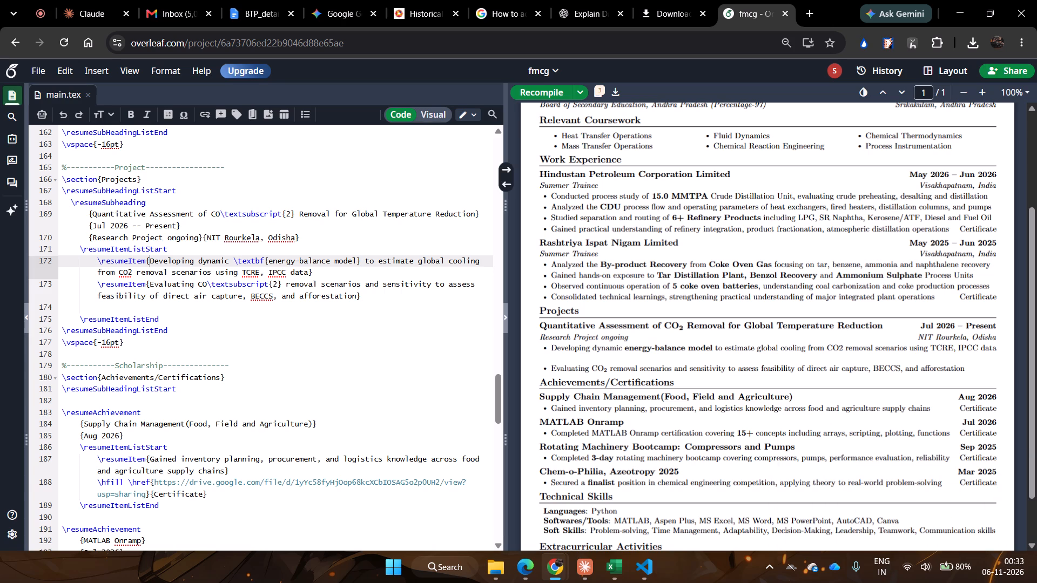
Make the 2 of CO2 in the first project bullet a subscript with \textsubscript{2}, and recompile.
{"action": "left_click", "coordinate": [128, 272]}
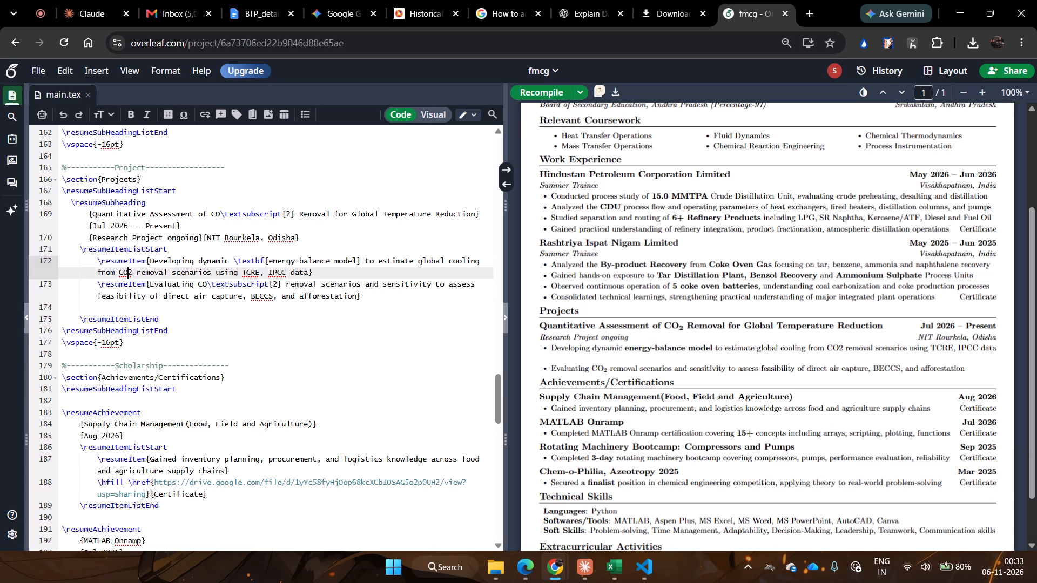
{"action": "type", "text": "\\textsub"}
{"action": "key", "text": "Tab"}
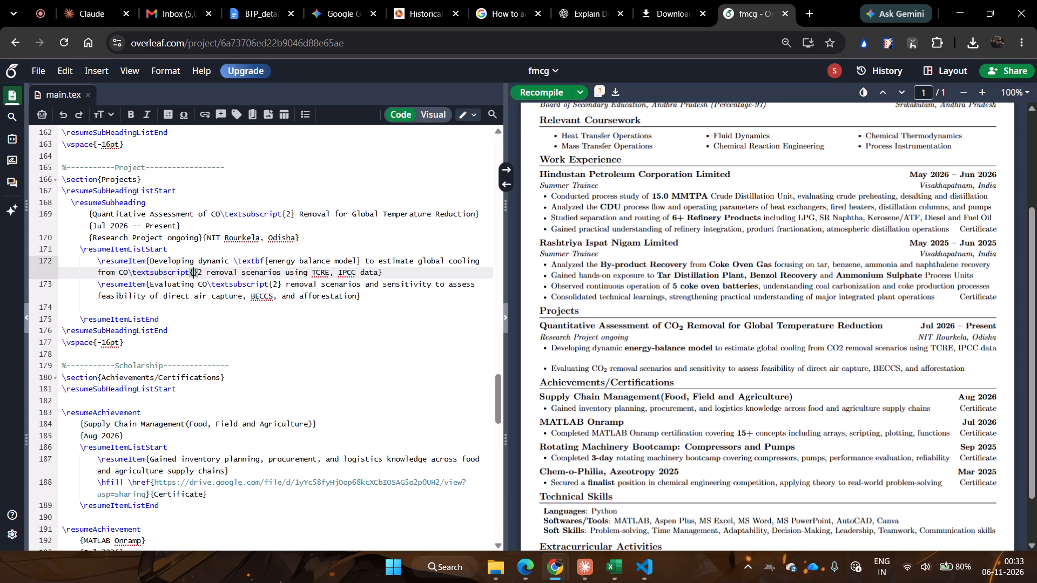
{"action": "key", "text": "2"}
{"action": "key", "text": "Right"}
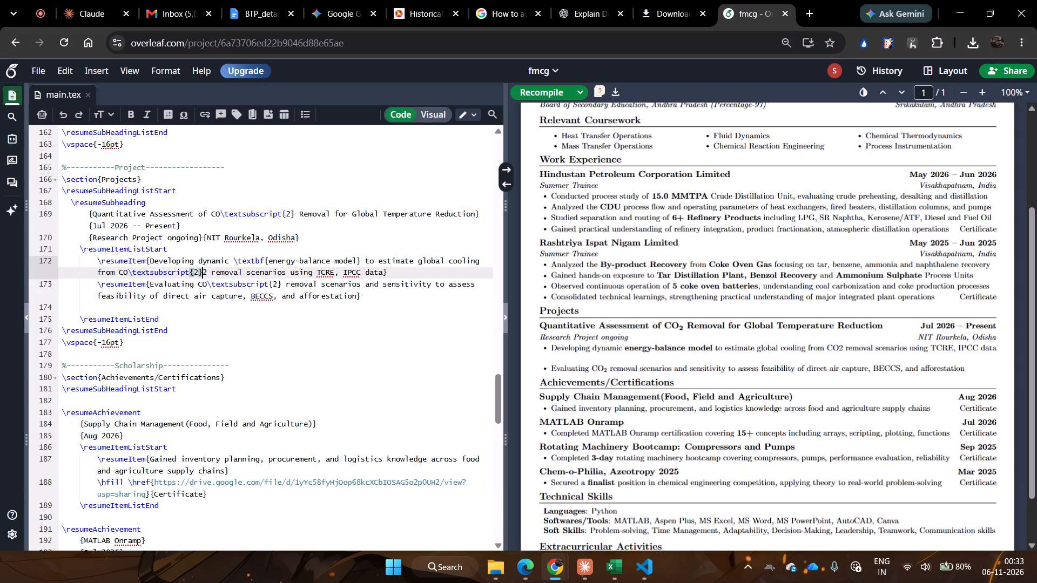
{"action": "key", "text": "Delete"}
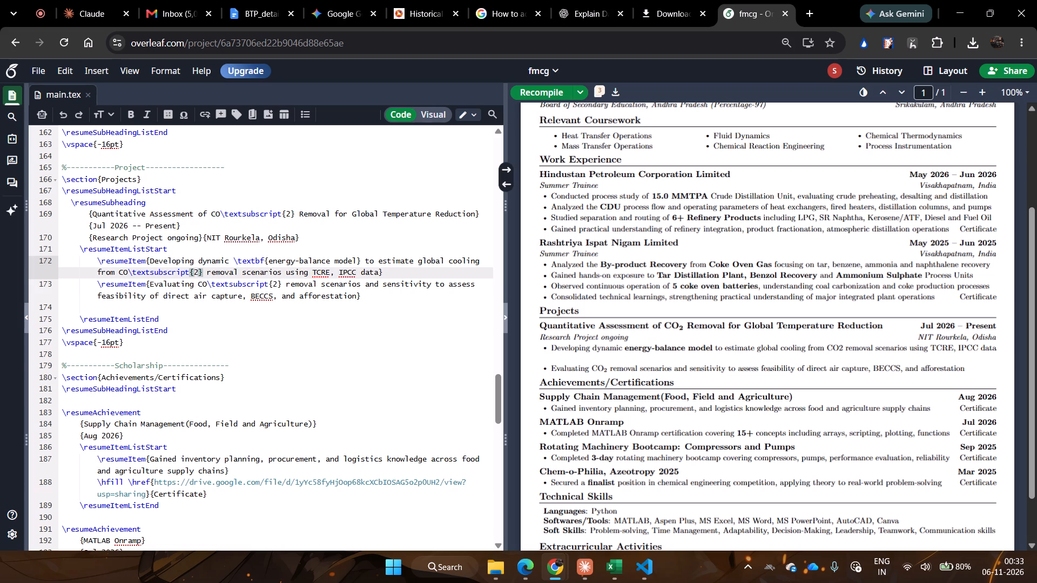
{"action": "left_click", "coordinate": [546, 96]}
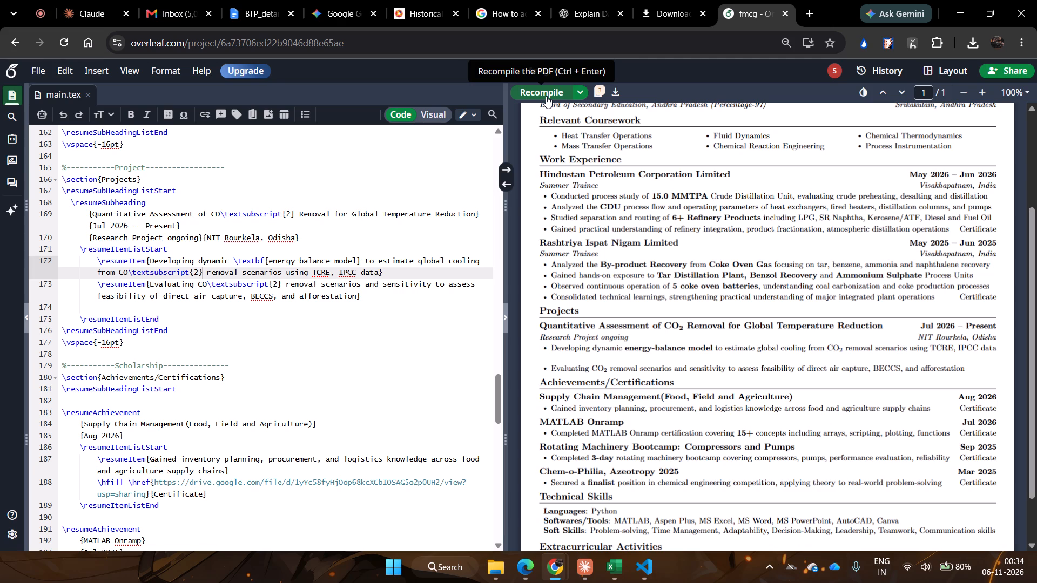
Limit the bold markup in the first project bullet to "energy-balance", leaving "model" outside the braces, and recompile.
{"action": "left_click", "coordinate": [328, 263]}
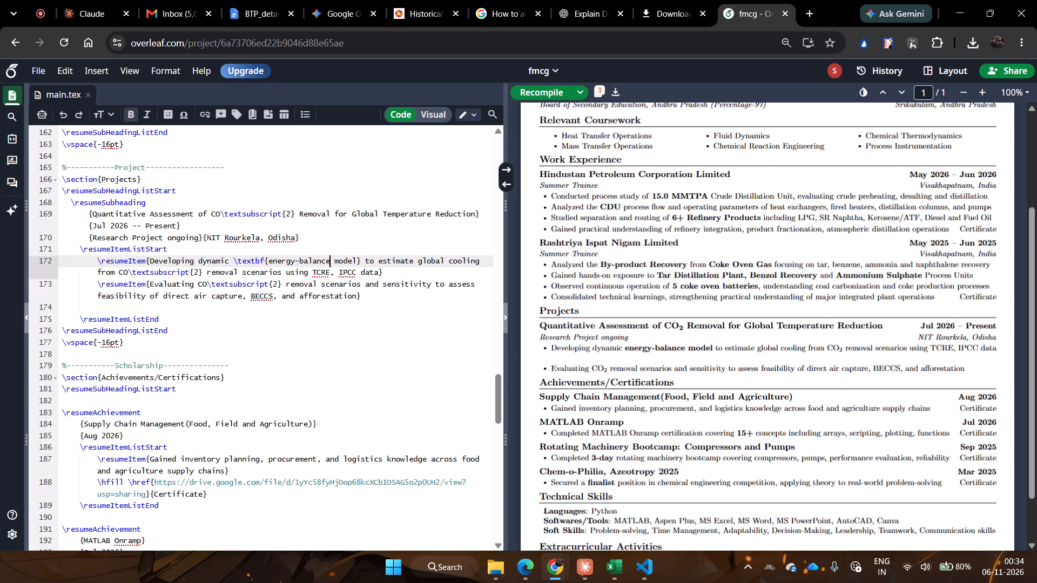
{"action": "key", "text": "shift+braceright"}
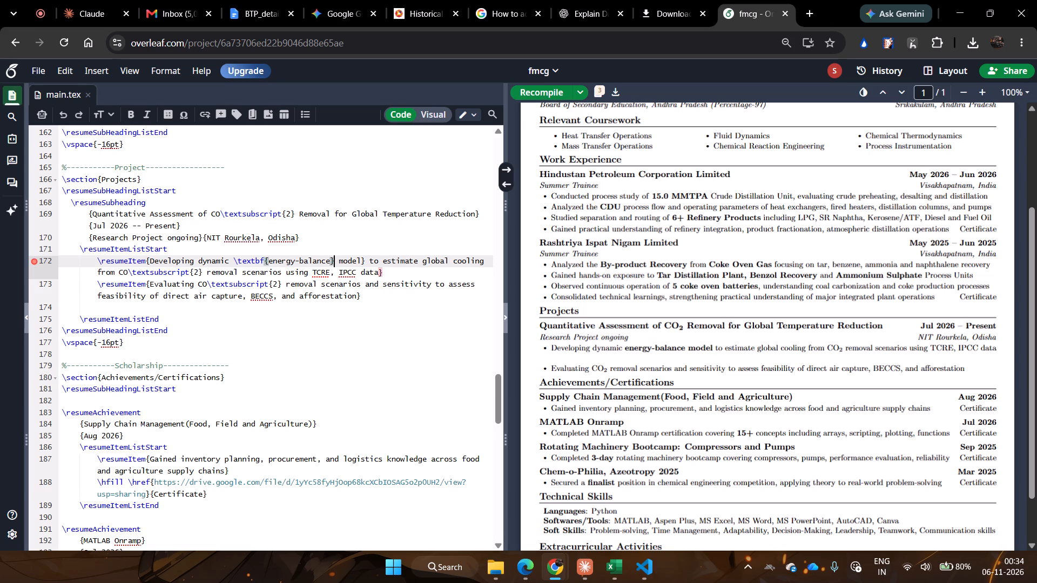
{"action": "key", "text": "Right"}
{"action": "key", "text": "Right"}
{"action": "key", "text": "Right"}
{"action": "key", "text": "Right"}
{"action": "key", "text": "Right"}
{"action": "key", "text": "Right"}
{"action": "key", "text": "Delete"}
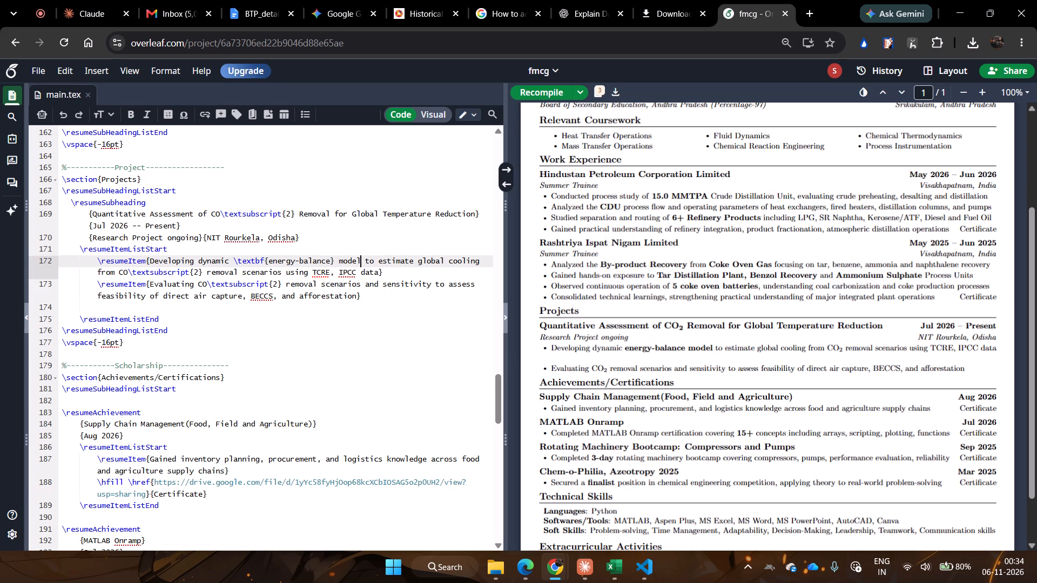
{"action": "left_click", "coordinate": [538, 93]}
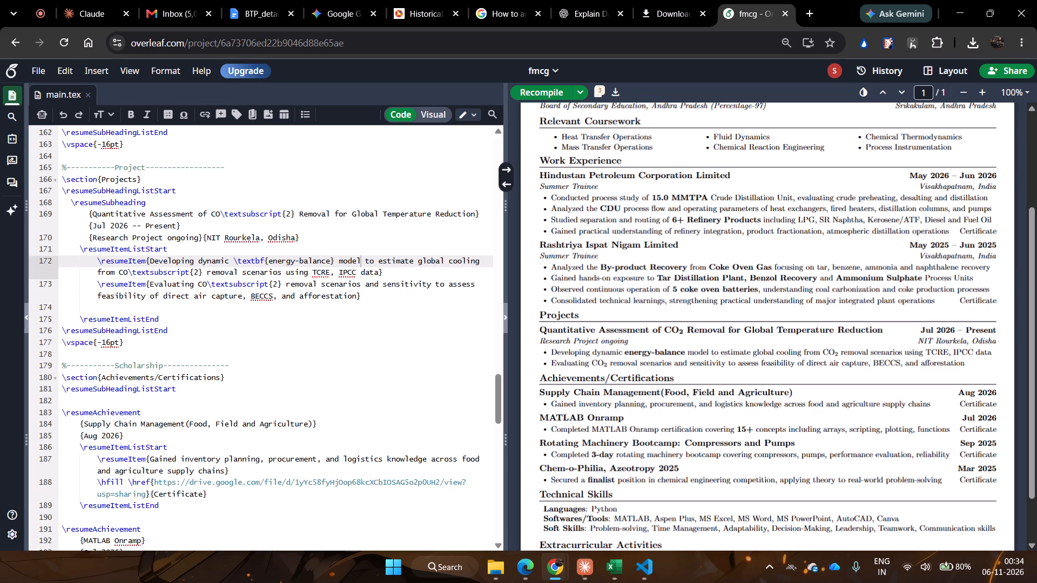
Bold "air capture" in the second project bullet by wrapping it in \textbf{}, and recompile.
{"action": "left_click", "coordinate": [194, 297]}
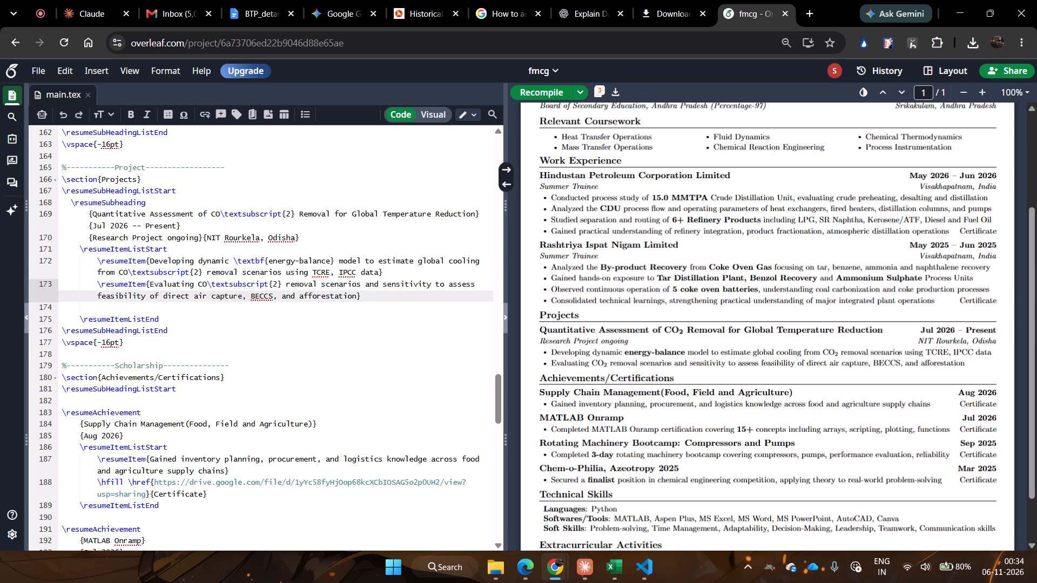
{"action": "type", "text": "\\textbf"}
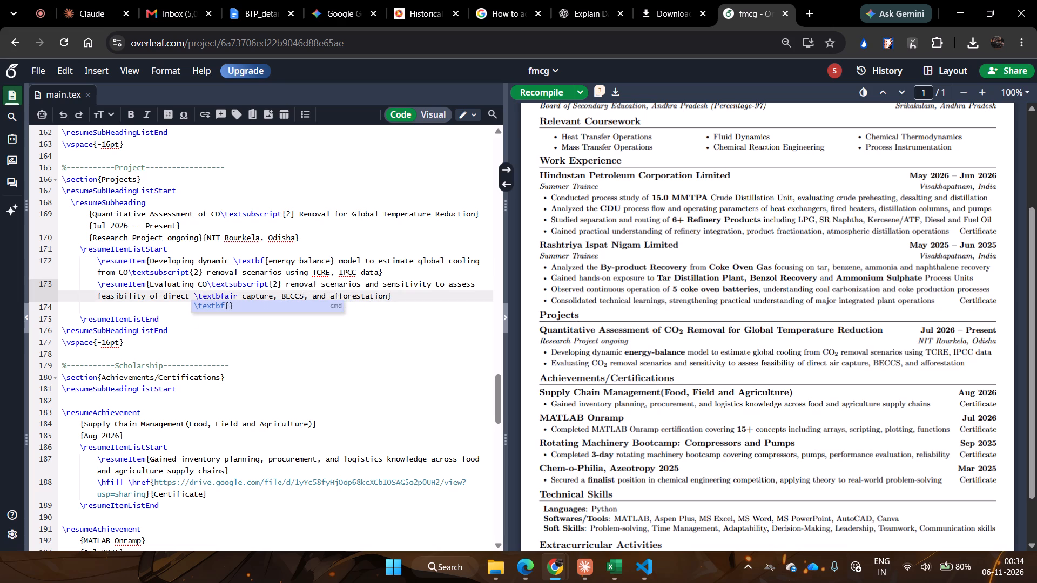
{"action": "key", "text": "shift+braceleft"}
{"action": "key", "text": "Right"}
{"action": "key", "text": "Right"}
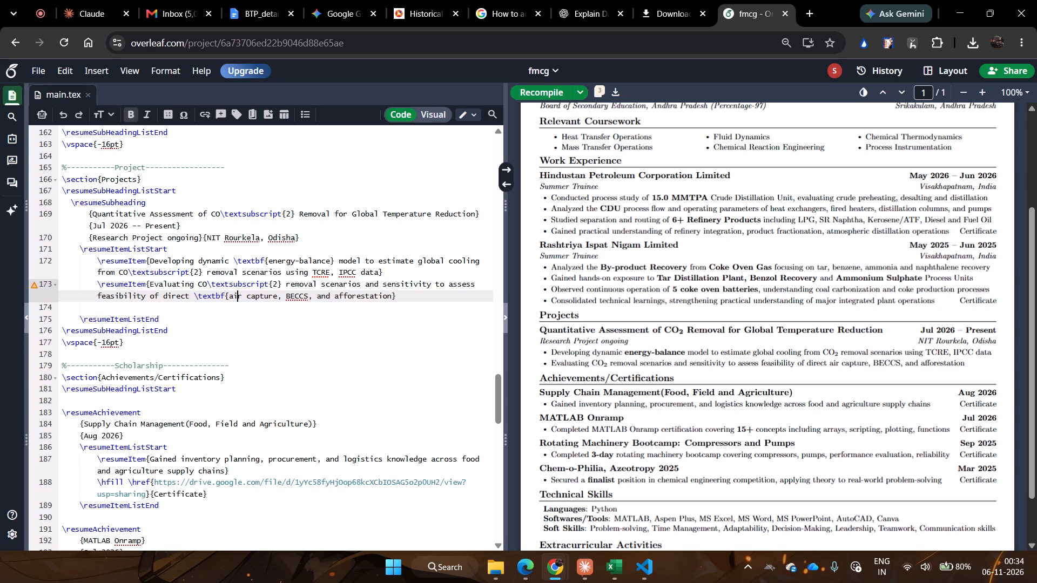
{"action": "key", "text": "Right"}
{"action": "key", "text": "Right"}
{"action": "key", "text": "Right"}
{"action": "key", "text": "Right"}
{"action": "key", "text": "Right"}
{"action": "key", "text": "Right"}
{"action": "key", "text": "Right"}
{"action": "key", "text": "Right"}
{"action": "key", "text": "Right"}
{"action": "key", "text": "shift+braceright"}
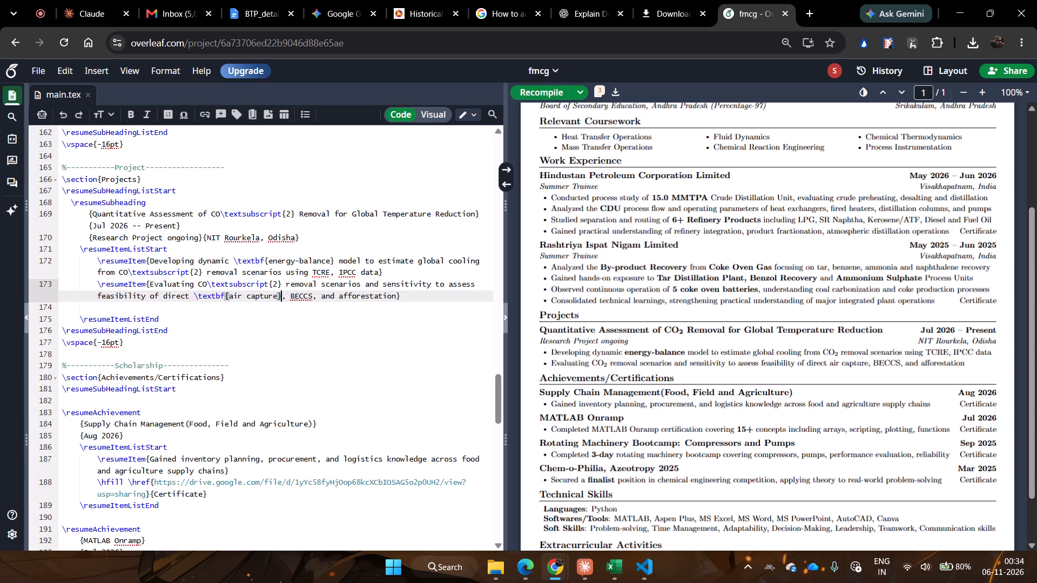
{"action": "left_click", "coordinate": [554, 97]}
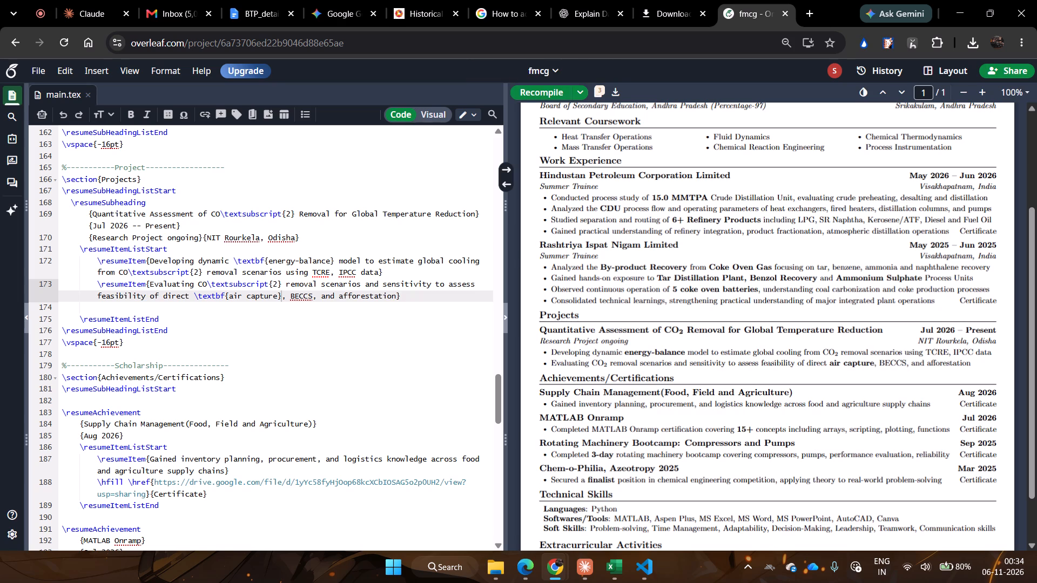
Wrap "BECCS" in the second project bullet in \textbf{}, leaving the commas around it outside the braces.
{"action": "left_click_drag", "start_coordinate": [310, 297], "coordinate": [289, 298]}
{"action": "left_click", "coordinate": [287, 298]}
{"action": "left_click", "coordinate": [292, 296]}
{"action": "type", "text": "\\textbf{"}
{"action": "key", "text": "Right"}
{"action": "key", "text": "Right"}
{"action": "key", "text": "Right"}
{"action": "key", "text": "Right"}
{"action": "key", "text": "Right"}
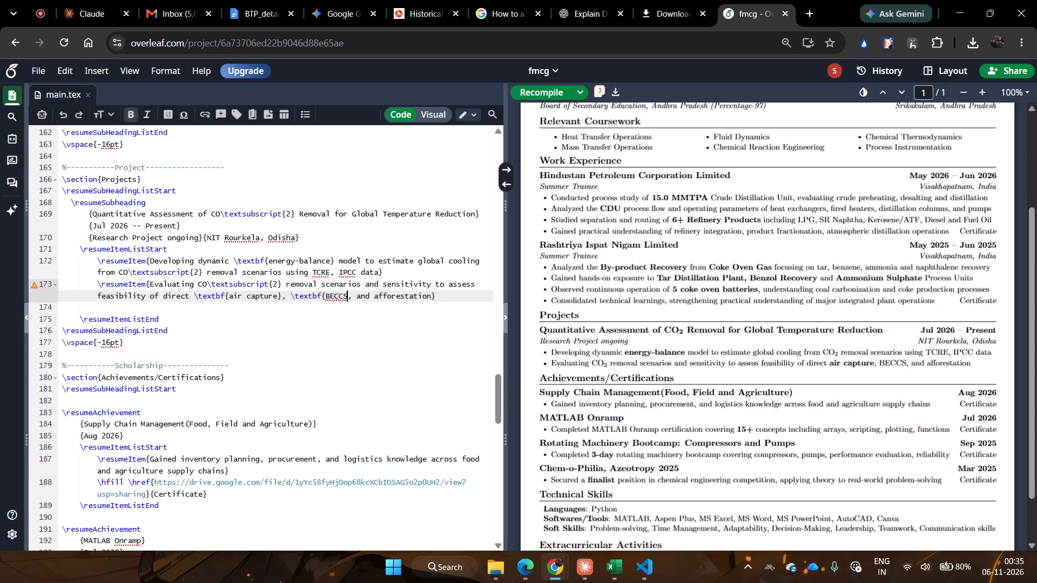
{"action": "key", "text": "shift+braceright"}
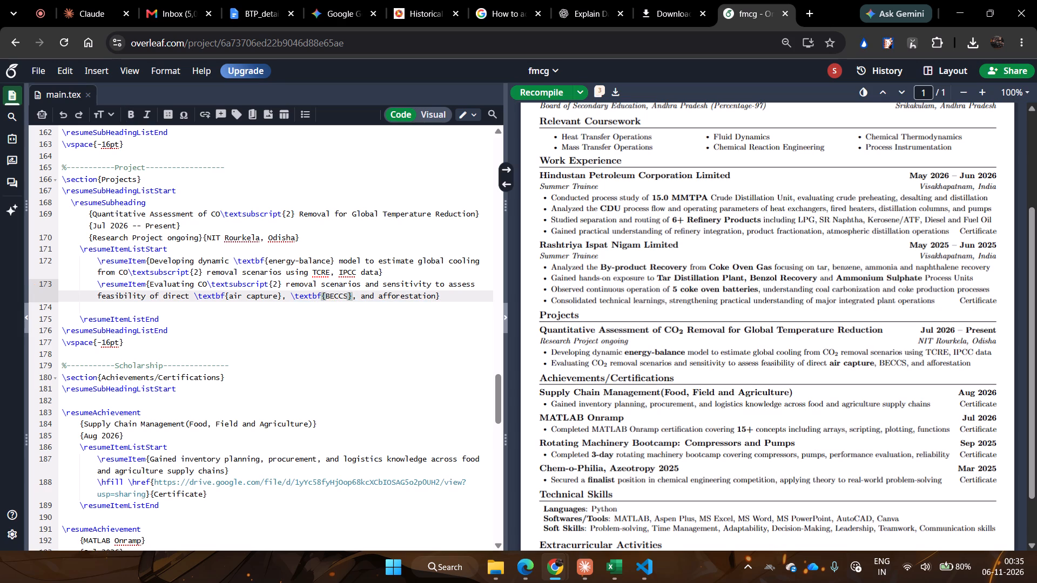
Recompile the resume PDF with the bolded "BECCS" in the second project bullet.
{"action": "left_click", "coordinate": [542, 99]}
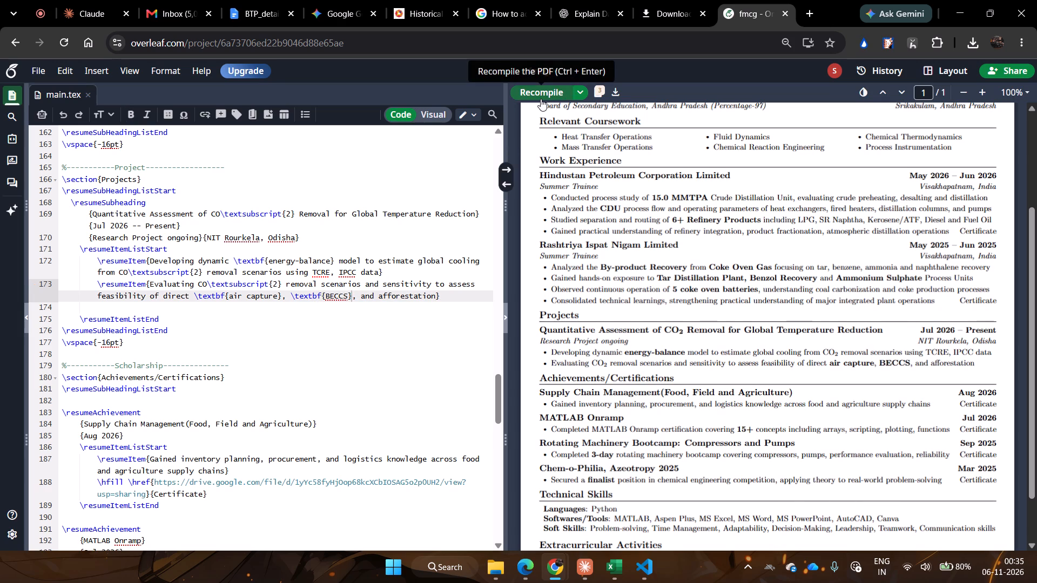
Bold "afforestation" at the end of the second project bullet by wrapping it in \textbf{}, and recompile.
{"action": "left_click", "coordinate": [378, 300]}
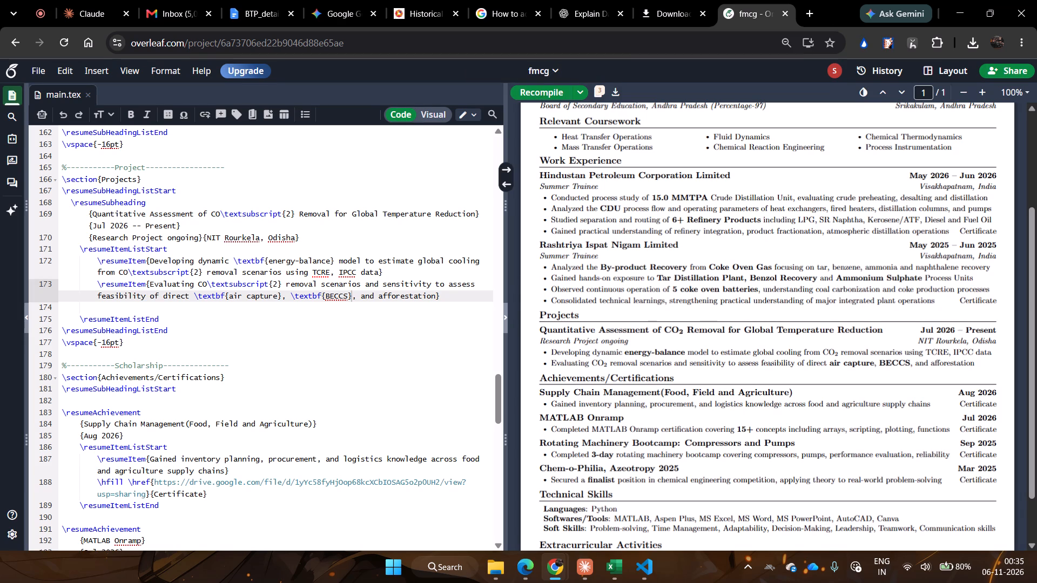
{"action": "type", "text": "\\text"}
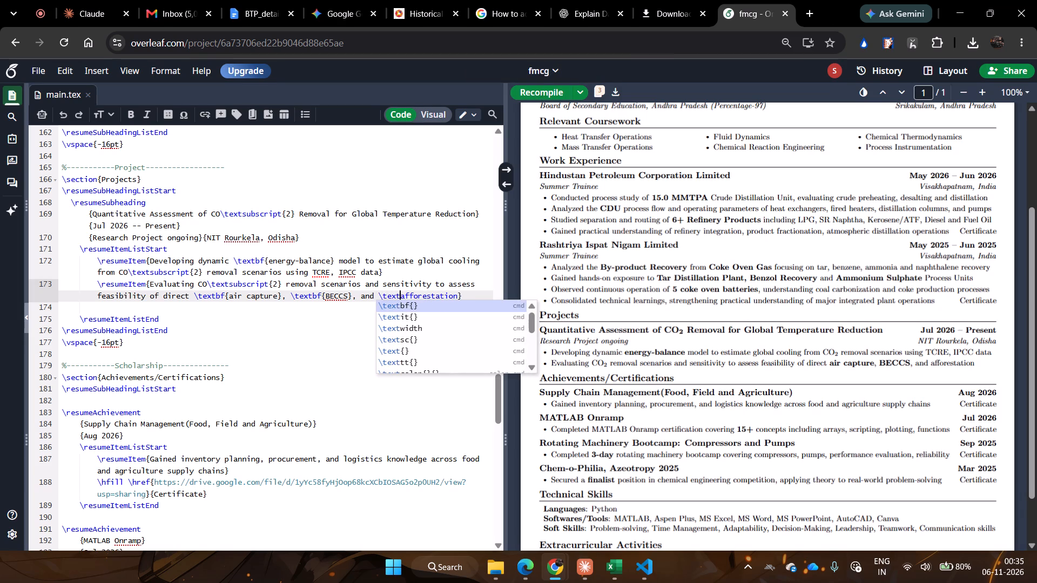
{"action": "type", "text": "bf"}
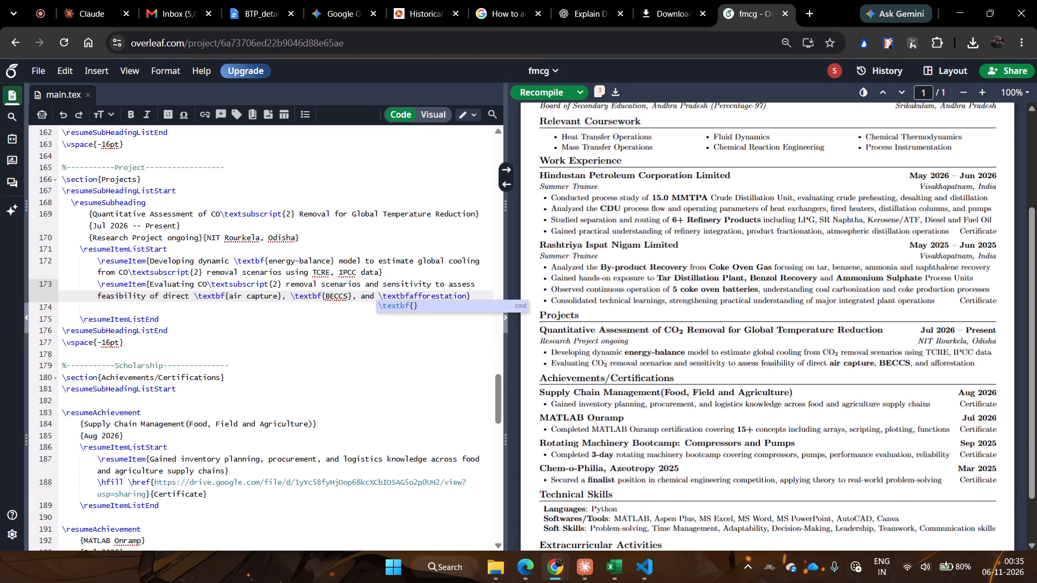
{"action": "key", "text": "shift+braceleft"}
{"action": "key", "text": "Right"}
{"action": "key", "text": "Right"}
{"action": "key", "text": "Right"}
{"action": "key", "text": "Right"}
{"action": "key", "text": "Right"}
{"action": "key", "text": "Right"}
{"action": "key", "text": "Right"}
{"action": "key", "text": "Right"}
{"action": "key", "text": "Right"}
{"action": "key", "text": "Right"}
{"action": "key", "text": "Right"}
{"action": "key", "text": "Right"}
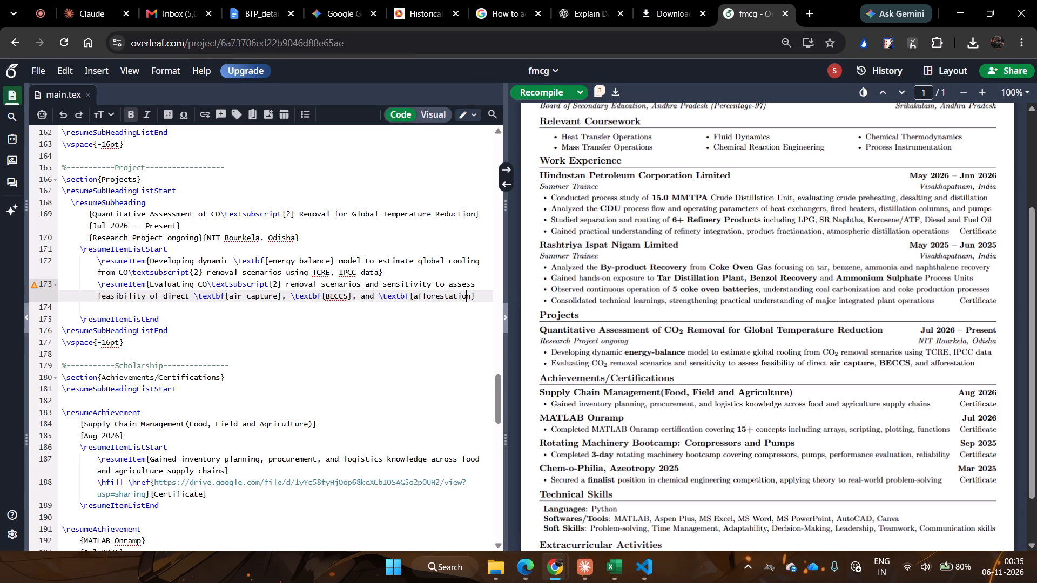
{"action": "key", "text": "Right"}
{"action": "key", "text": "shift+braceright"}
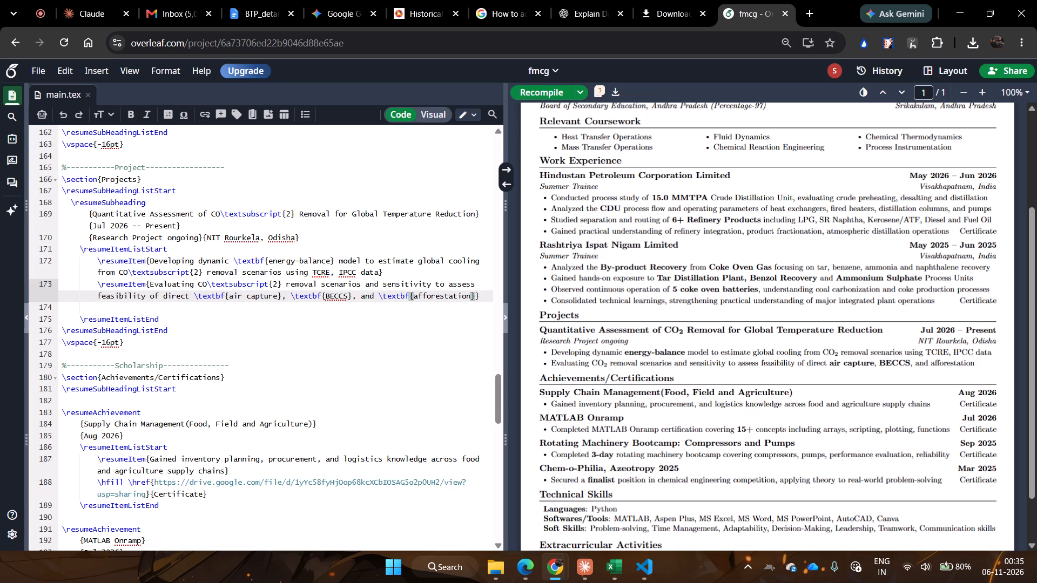
{"action": "left_click", "coordinate": [561, 98]}
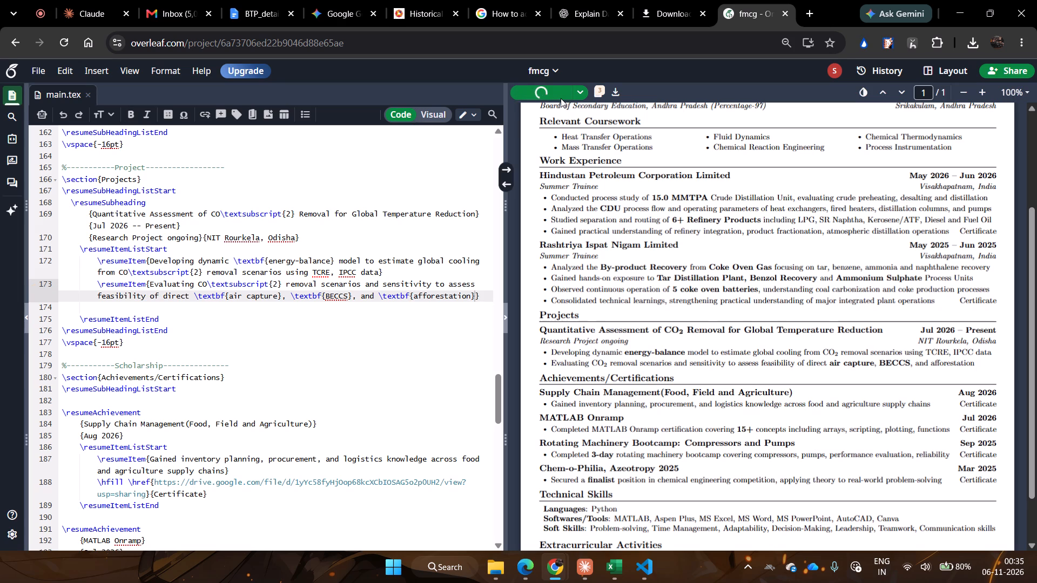
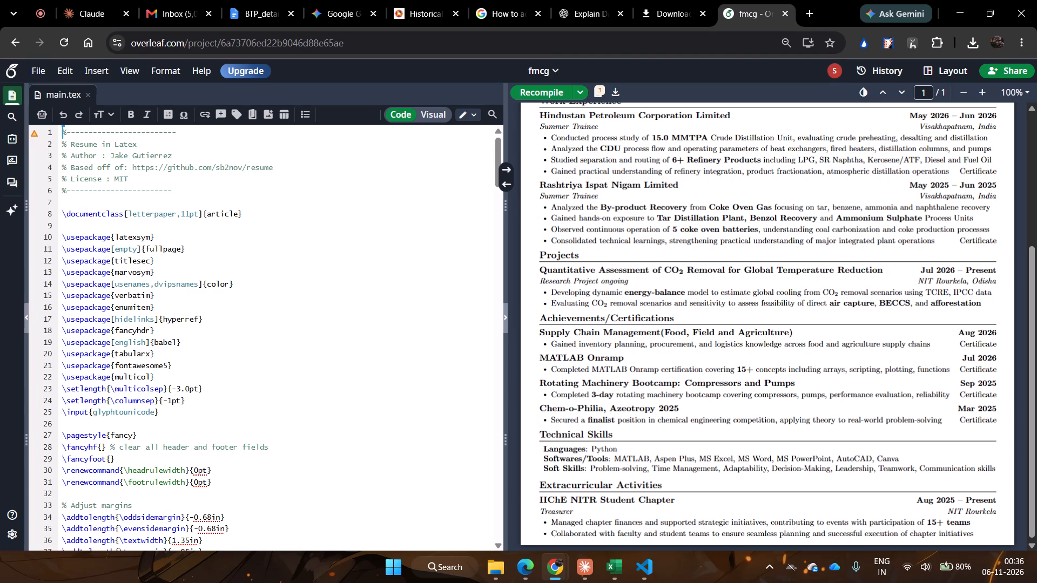
Check the certificate links of the Supply Chain Management and MATLAB Onramp entries, closing each opened certificate after viewing.
{"action": "scroll", "coordinate": [637, 272], "scroll_direction": "down", "scroll_amount": 1}
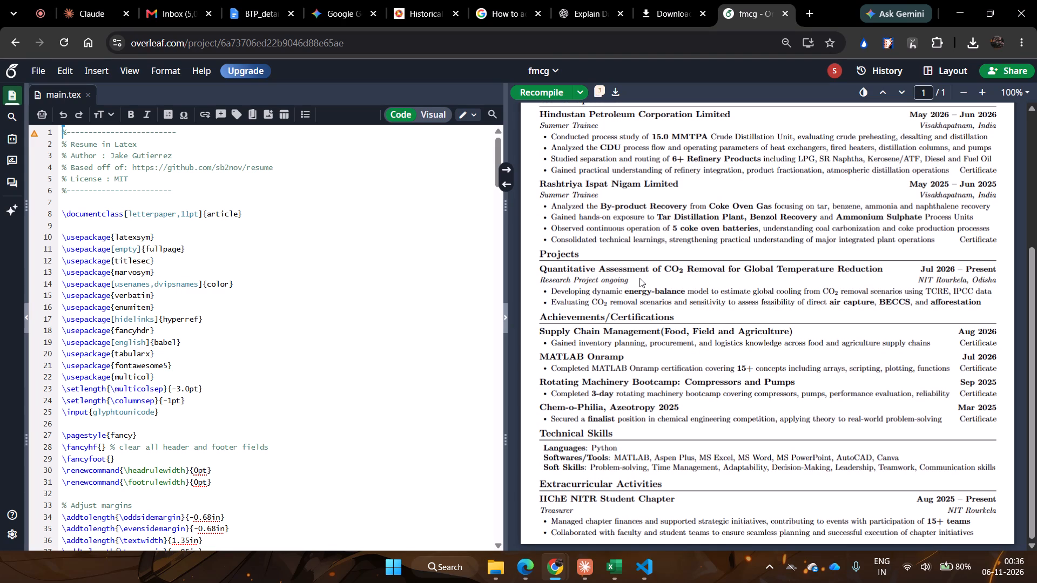
{"action": "left_click", "coordinate": [983, 345]}
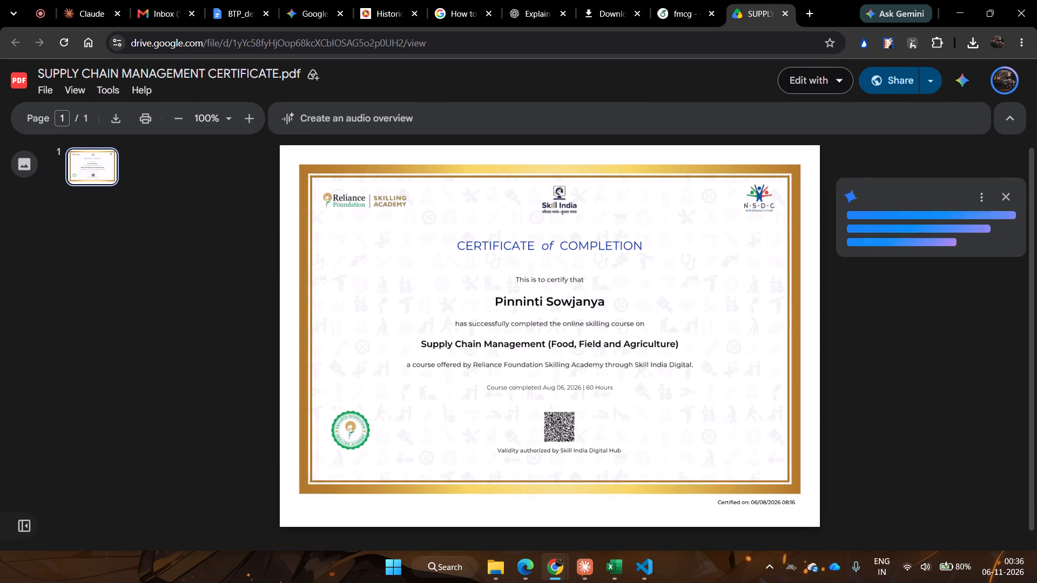
{"action": "scroll", "coordinate": [562, 340], "scroll_direction": "up", "scroll_amount": 2}
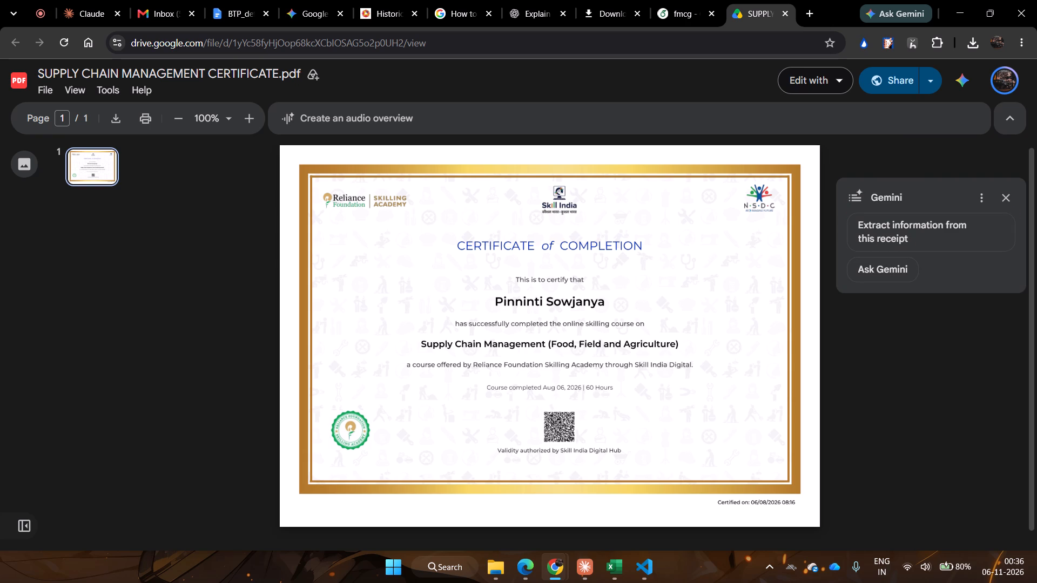
{"action": "left_click", "coordinate": [788, 15]}
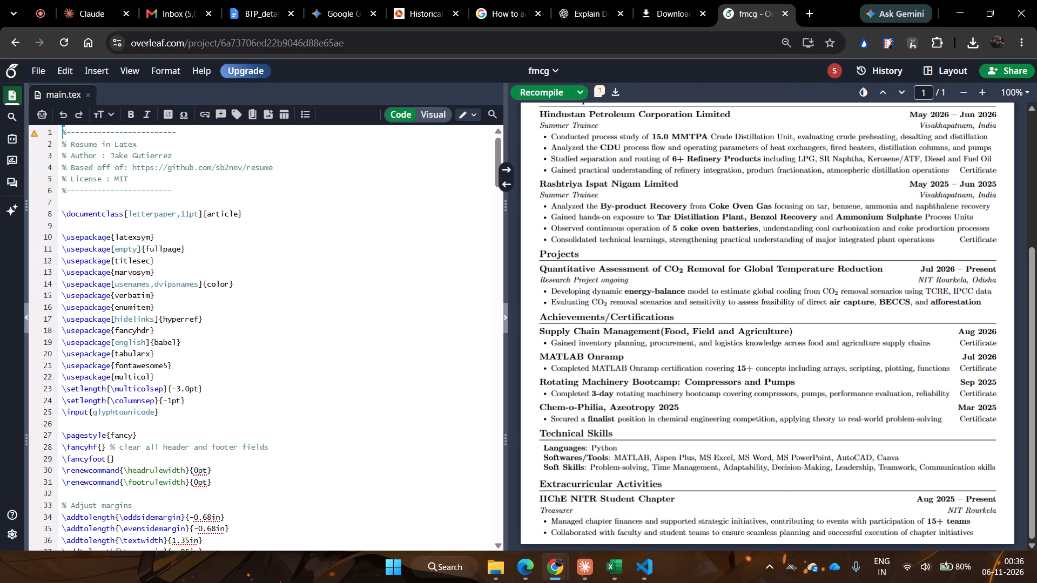
{"action": "left_click", "coordinate": [966, 371]}
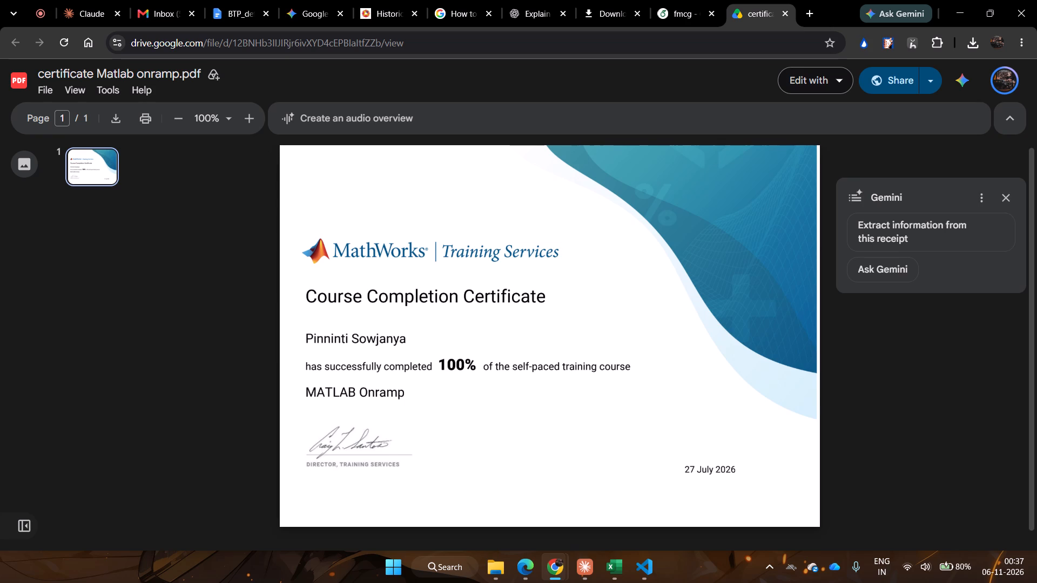
{"action": "left_click", "coordinate": [788, 12]}
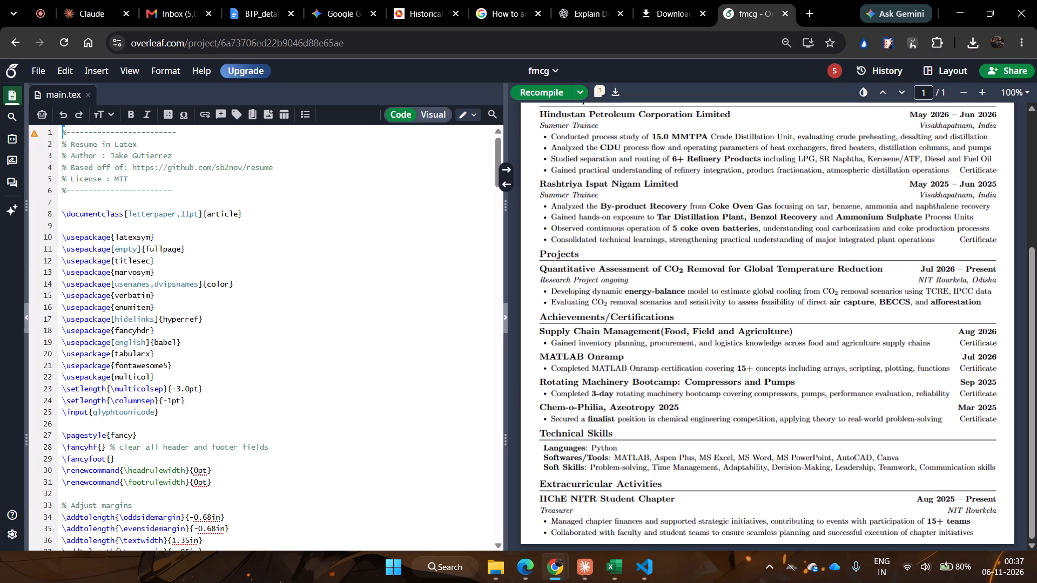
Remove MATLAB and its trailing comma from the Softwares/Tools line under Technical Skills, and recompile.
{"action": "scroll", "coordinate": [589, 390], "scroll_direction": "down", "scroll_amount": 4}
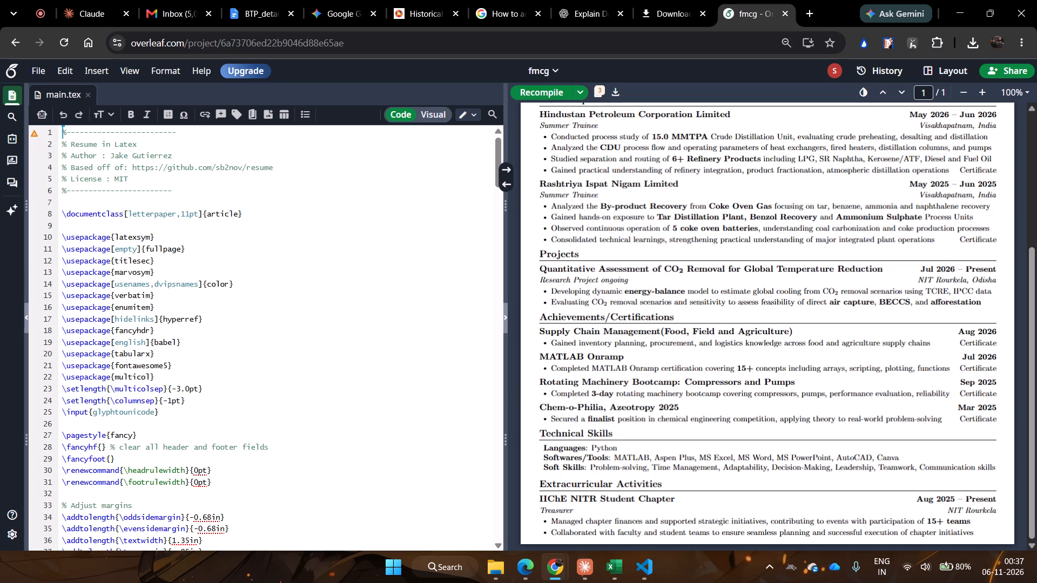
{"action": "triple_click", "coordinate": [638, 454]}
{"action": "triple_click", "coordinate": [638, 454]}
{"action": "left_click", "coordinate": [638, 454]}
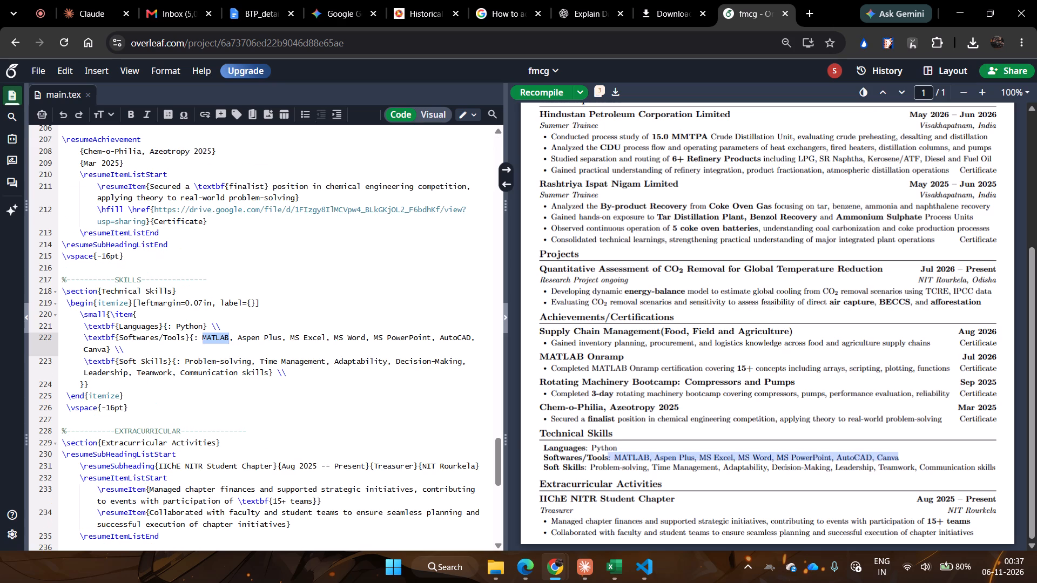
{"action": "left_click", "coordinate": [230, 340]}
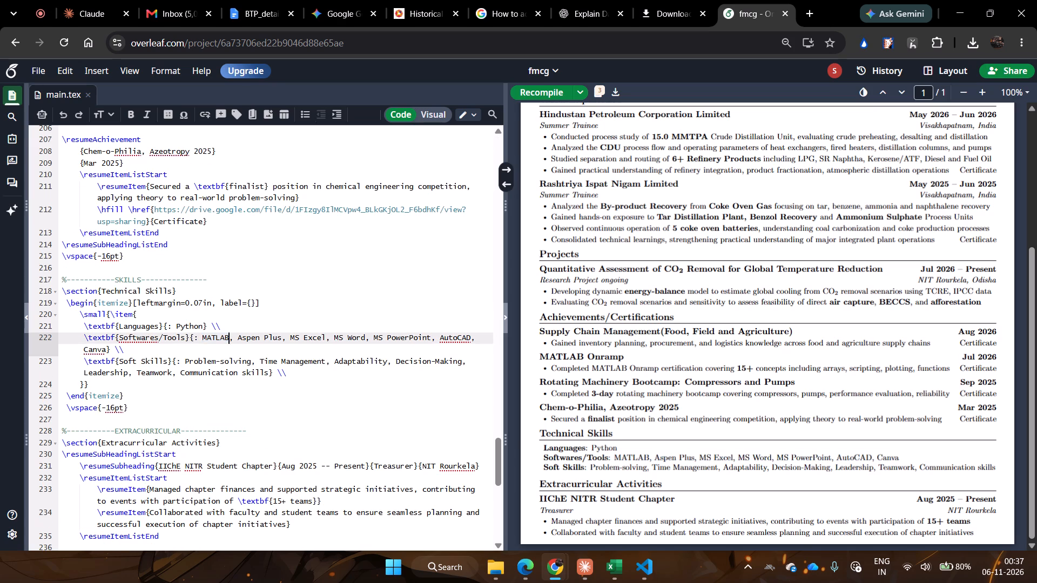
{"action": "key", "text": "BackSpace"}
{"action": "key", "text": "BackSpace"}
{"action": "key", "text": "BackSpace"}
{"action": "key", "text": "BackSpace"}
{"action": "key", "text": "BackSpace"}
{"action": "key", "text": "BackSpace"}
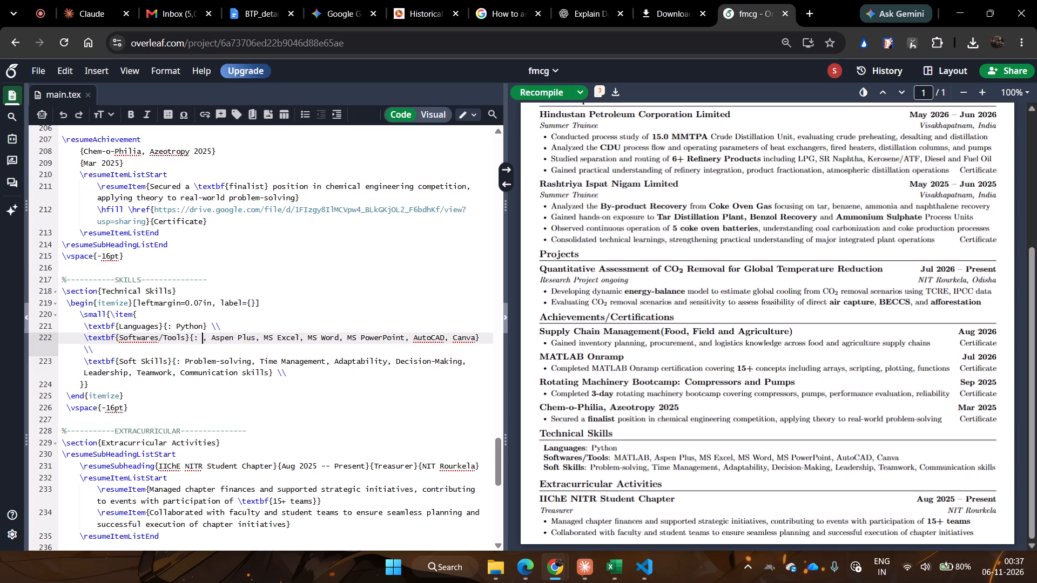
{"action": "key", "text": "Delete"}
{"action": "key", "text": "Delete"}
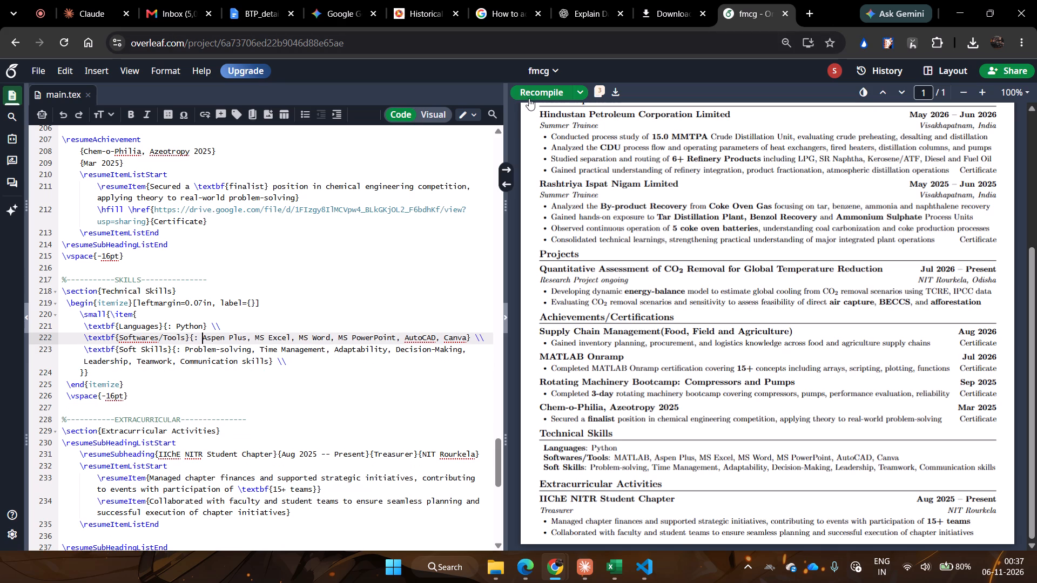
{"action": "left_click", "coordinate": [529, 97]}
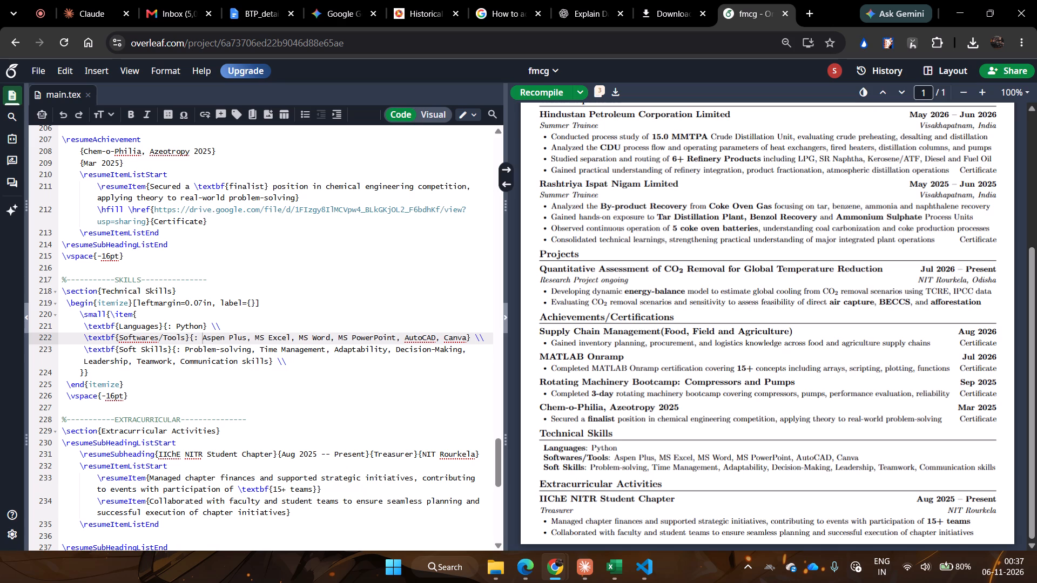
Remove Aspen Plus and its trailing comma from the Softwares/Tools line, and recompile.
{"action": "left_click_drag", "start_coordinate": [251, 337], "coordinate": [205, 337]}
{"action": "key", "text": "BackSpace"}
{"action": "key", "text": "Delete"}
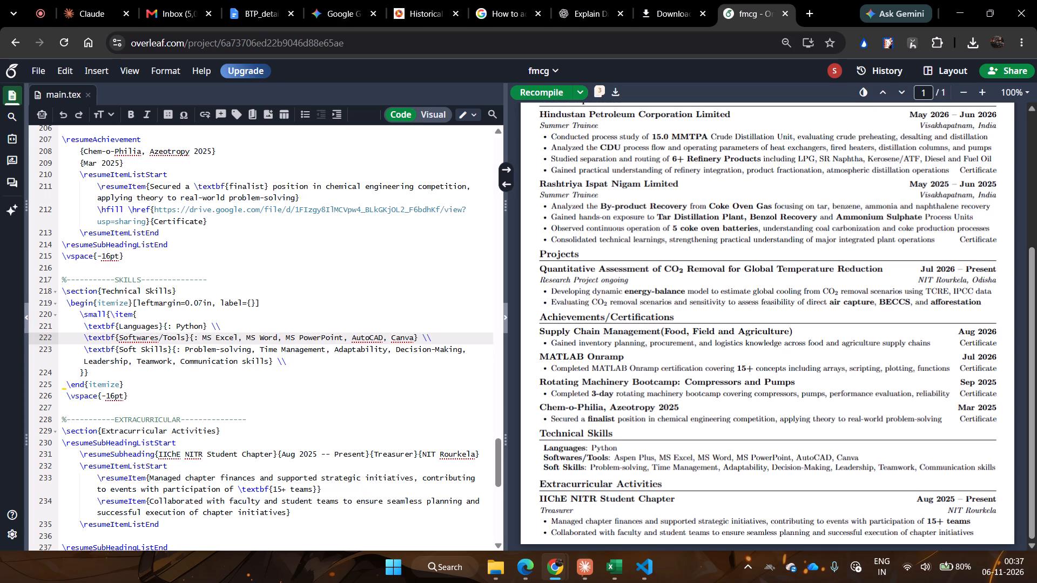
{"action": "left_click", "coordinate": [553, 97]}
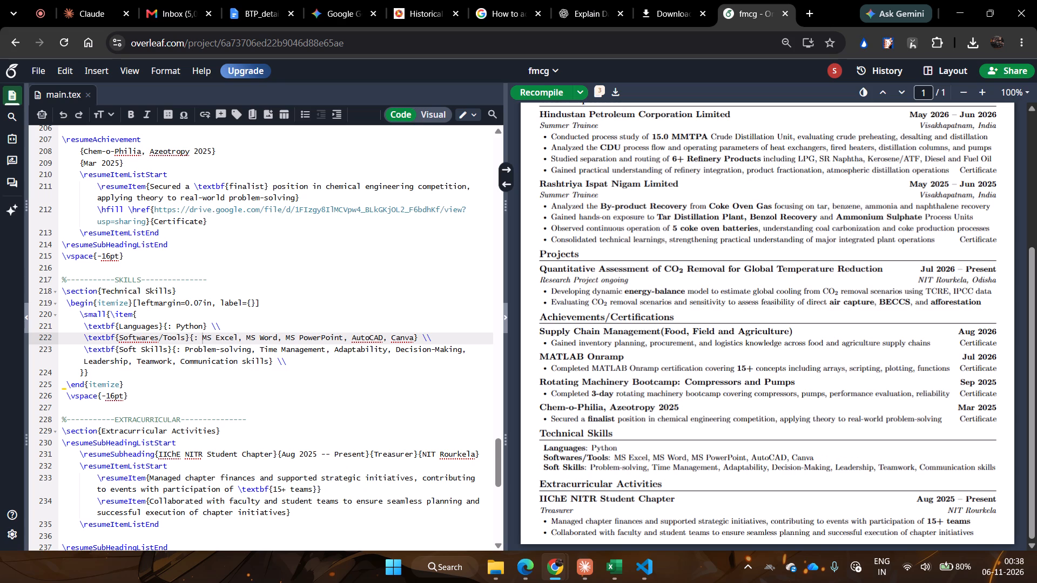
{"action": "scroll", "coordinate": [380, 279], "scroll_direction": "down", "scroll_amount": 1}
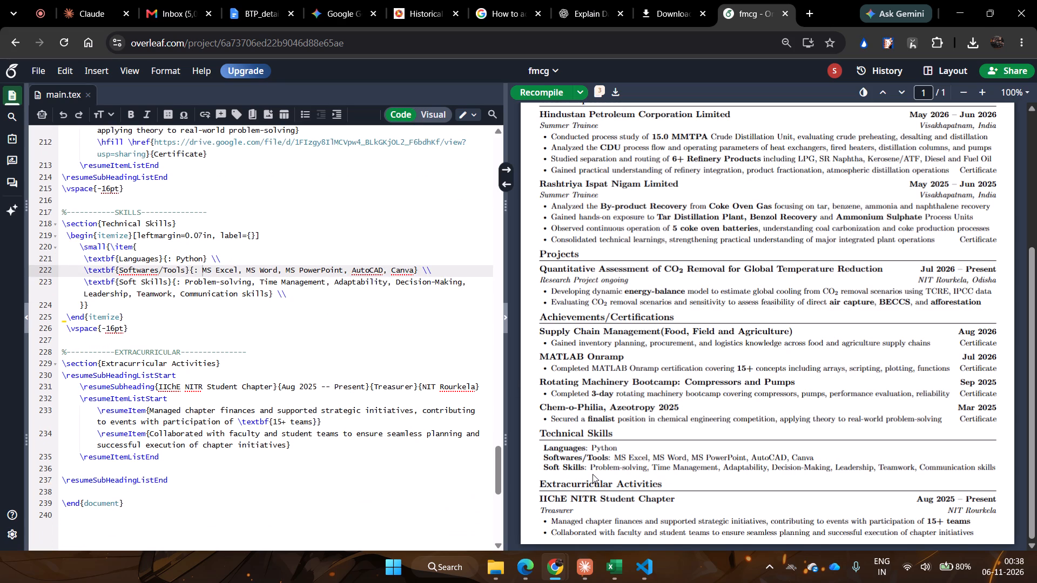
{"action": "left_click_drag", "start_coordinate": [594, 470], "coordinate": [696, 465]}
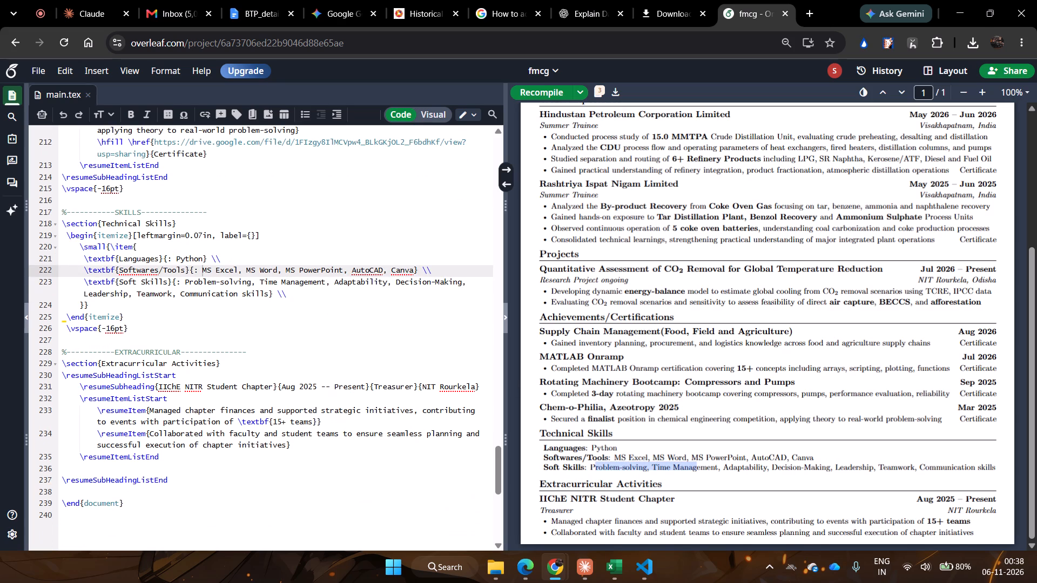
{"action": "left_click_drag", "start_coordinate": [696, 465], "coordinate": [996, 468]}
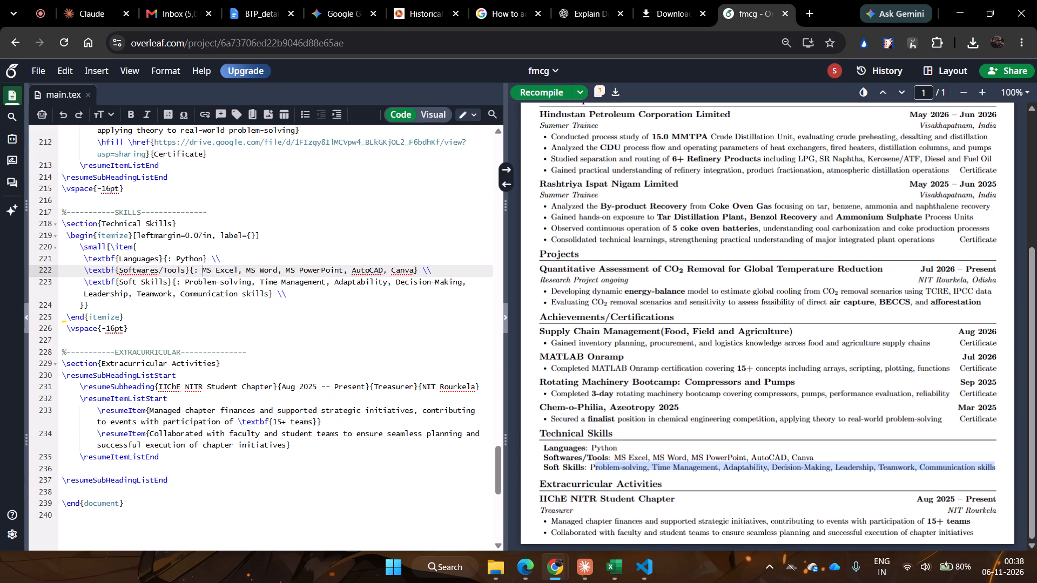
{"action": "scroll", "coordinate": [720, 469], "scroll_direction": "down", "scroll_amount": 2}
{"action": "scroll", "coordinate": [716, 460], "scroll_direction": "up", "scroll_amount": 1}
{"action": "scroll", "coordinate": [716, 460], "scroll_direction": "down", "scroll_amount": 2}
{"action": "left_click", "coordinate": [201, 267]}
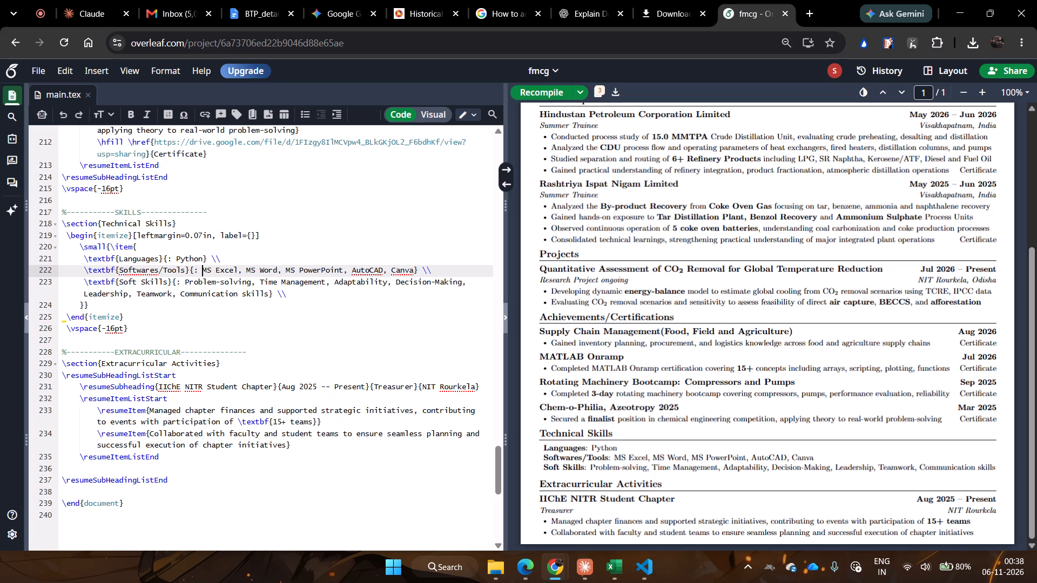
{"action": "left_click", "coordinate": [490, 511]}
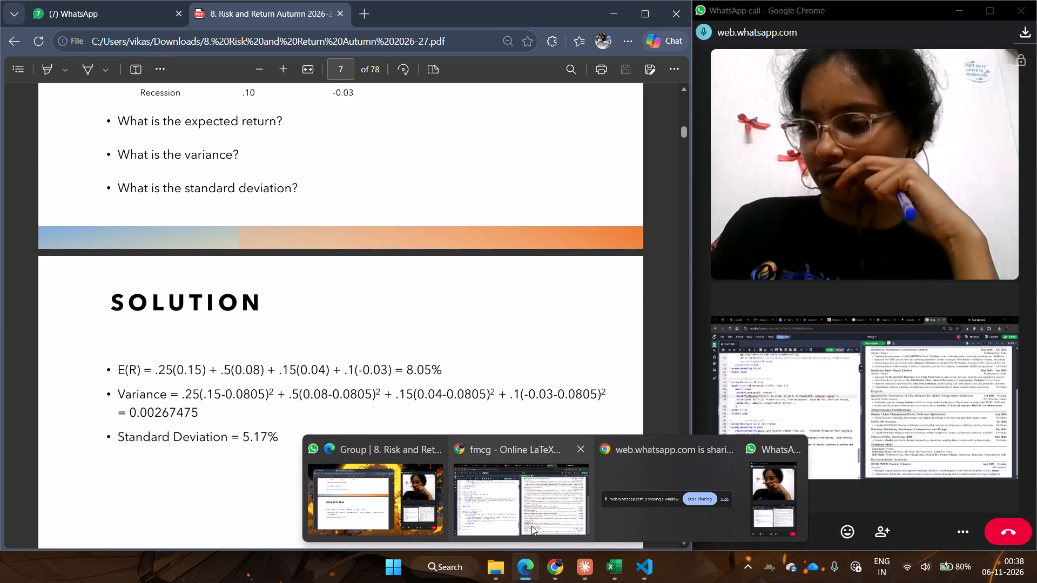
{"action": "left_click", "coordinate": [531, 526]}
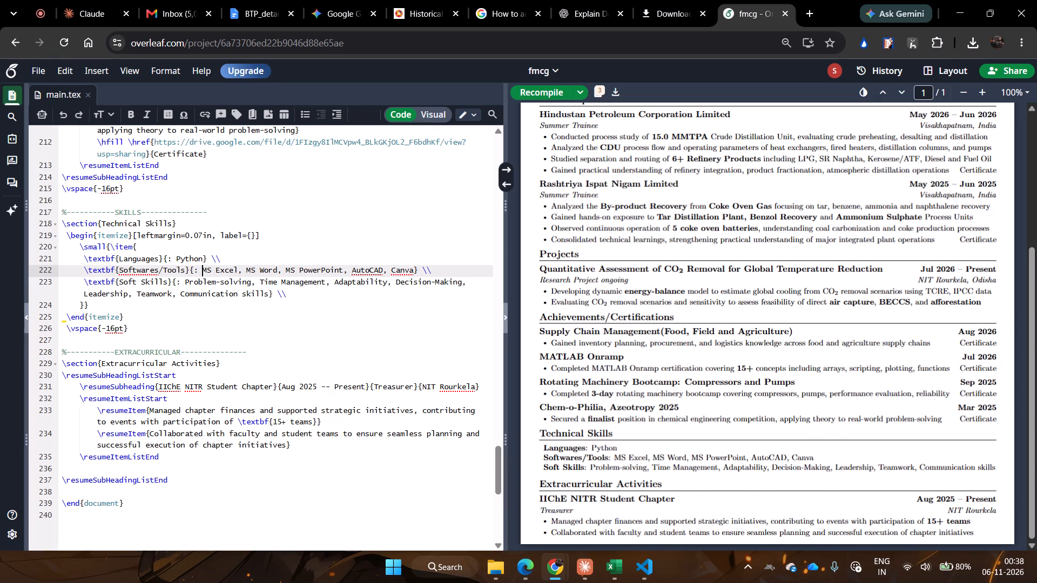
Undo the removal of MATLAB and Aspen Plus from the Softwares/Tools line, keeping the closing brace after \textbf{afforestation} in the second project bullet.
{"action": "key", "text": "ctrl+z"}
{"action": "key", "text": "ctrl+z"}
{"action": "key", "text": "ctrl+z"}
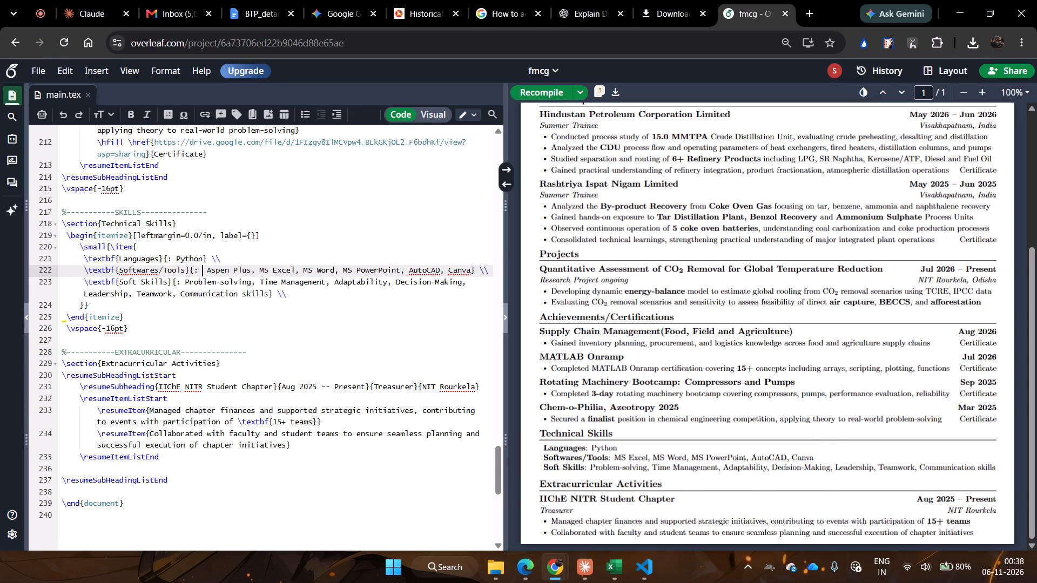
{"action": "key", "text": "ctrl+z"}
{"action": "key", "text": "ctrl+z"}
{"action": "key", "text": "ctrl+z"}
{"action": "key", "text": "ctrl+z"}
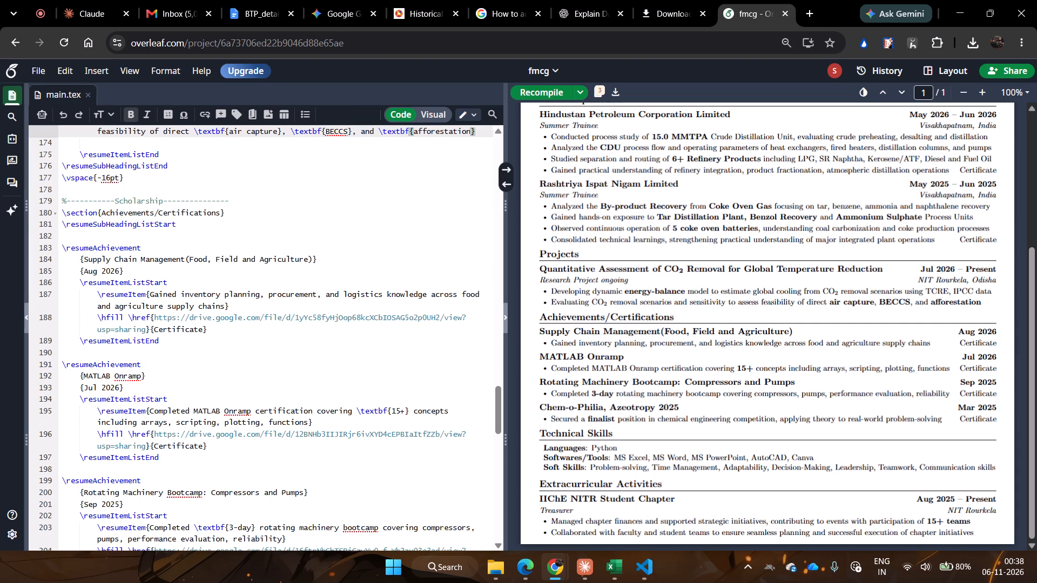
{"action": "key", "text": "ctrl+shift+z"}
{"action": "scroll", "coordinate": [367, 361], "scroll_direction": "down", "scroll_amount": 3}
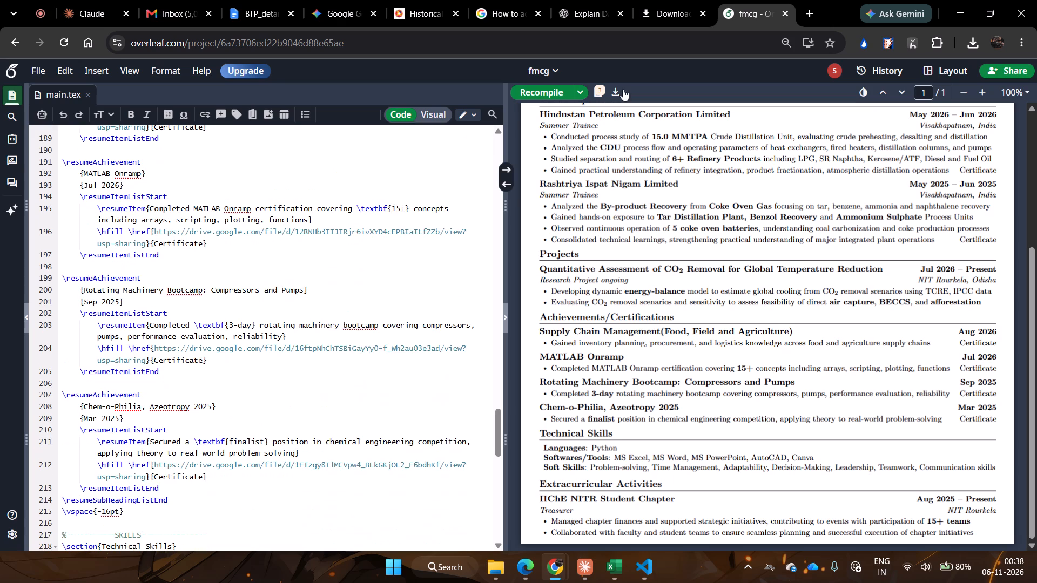
Recompile the resume so the PDF preview reflects the restored Softwares/Tools line.
{"action": "left_click_drag", "start_coordinate": [557, 89], "coordinate": [557, 94]}
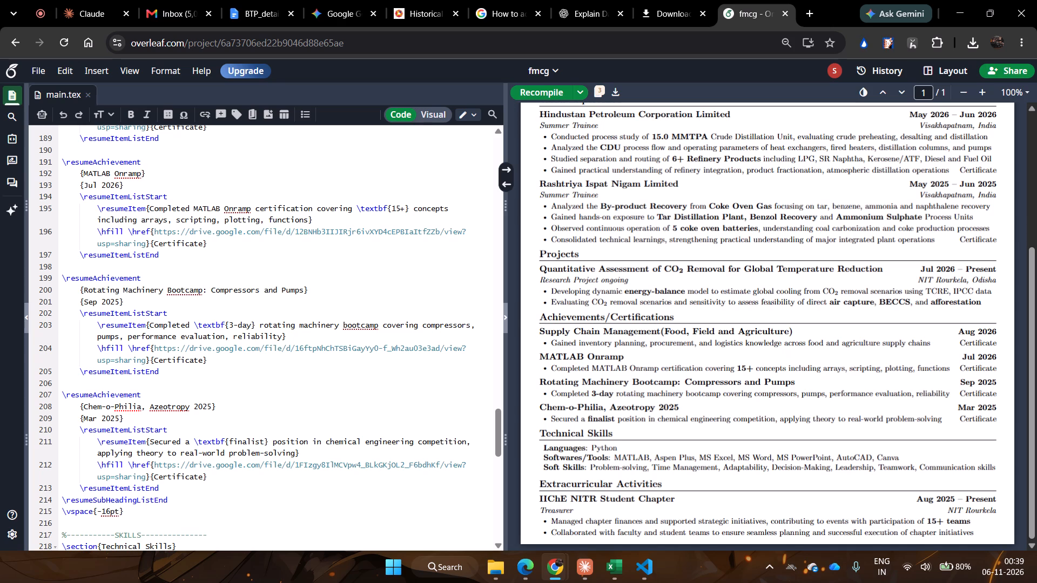
Replace the word "dynamic" with "MATLAB" before energy-balance in the first bullet of the CO2 removal project, and recompile.
{"action": "scroll", "coordinate": [467, 285], "scroll_direction": "up", "scroll_amount": 3}
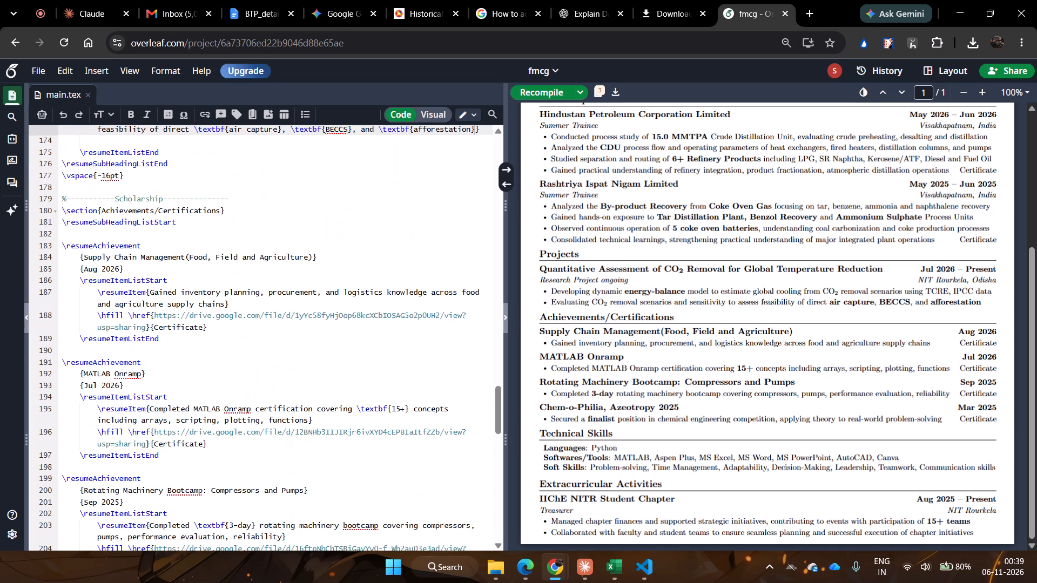
{"action": "scroll", "coordinate": [467, 285], "scroll_direction": "up", "scroll_amount": 3}
{"action": "scroll", "coordinate": [281, 344], "scroll_direction": "up", "scroll_amount": 1}
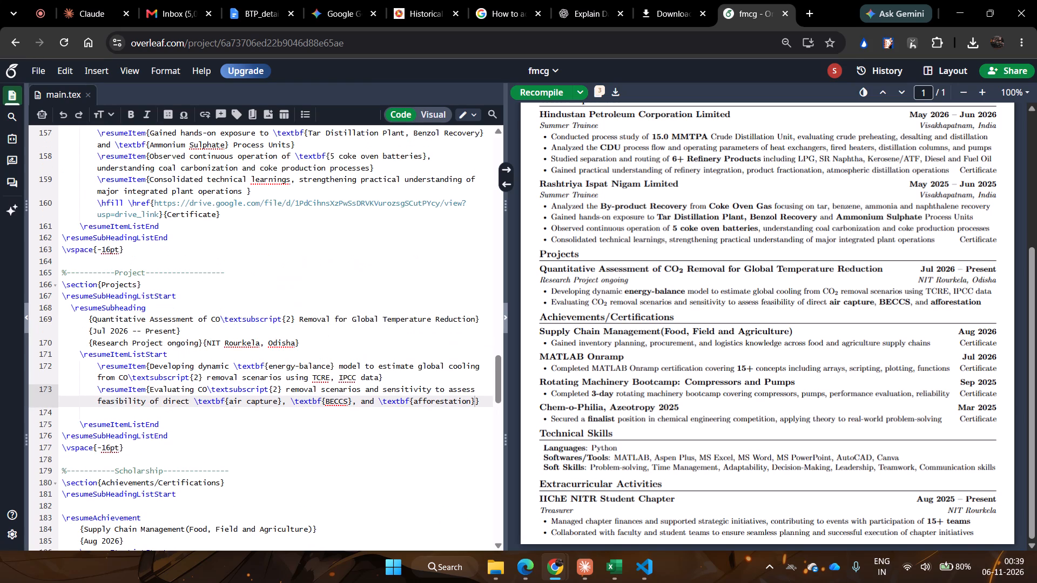
{"action": "left_click_drag", "start_coordinate": [229, 365], "coordinate": [206, 364]}
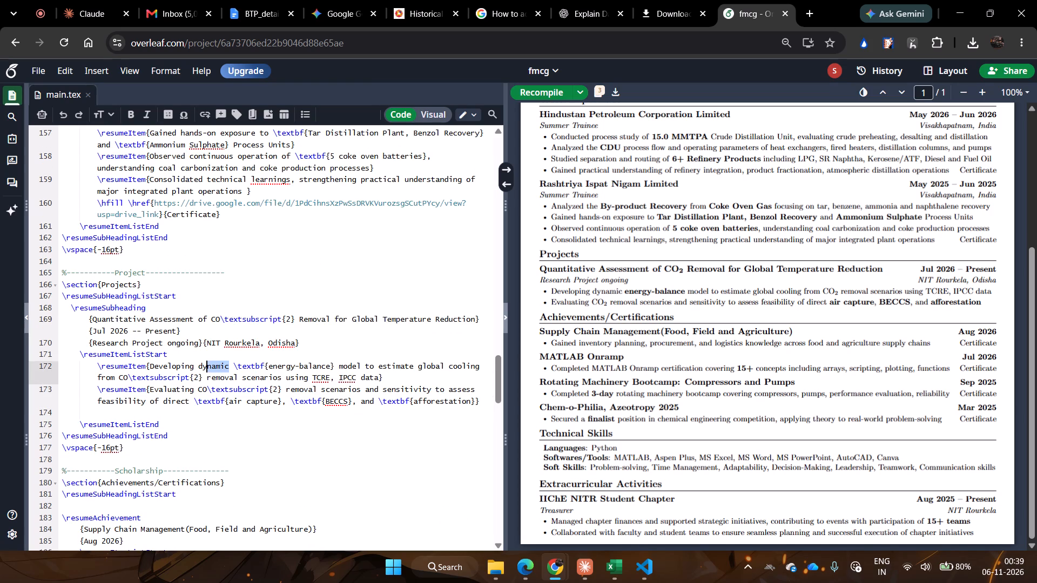
{"action": "left_click_drag", "start_coordinate": [206, 364], "coordinate": [197, 372]}
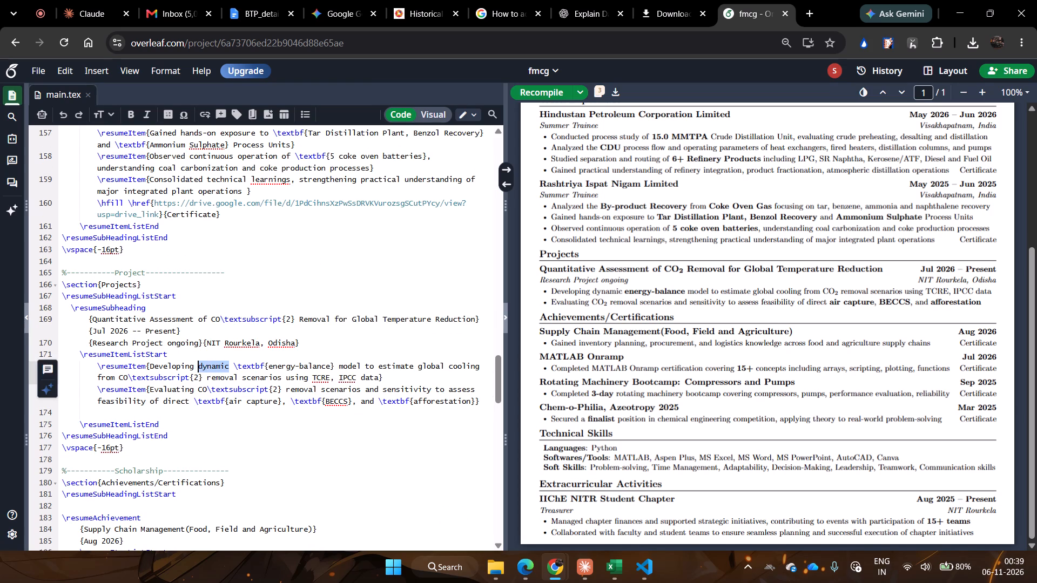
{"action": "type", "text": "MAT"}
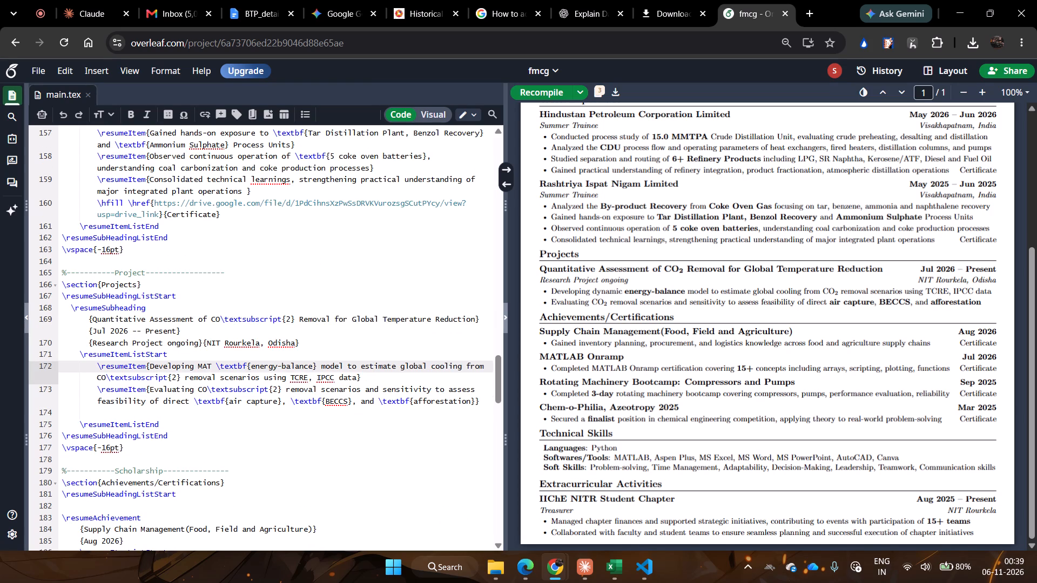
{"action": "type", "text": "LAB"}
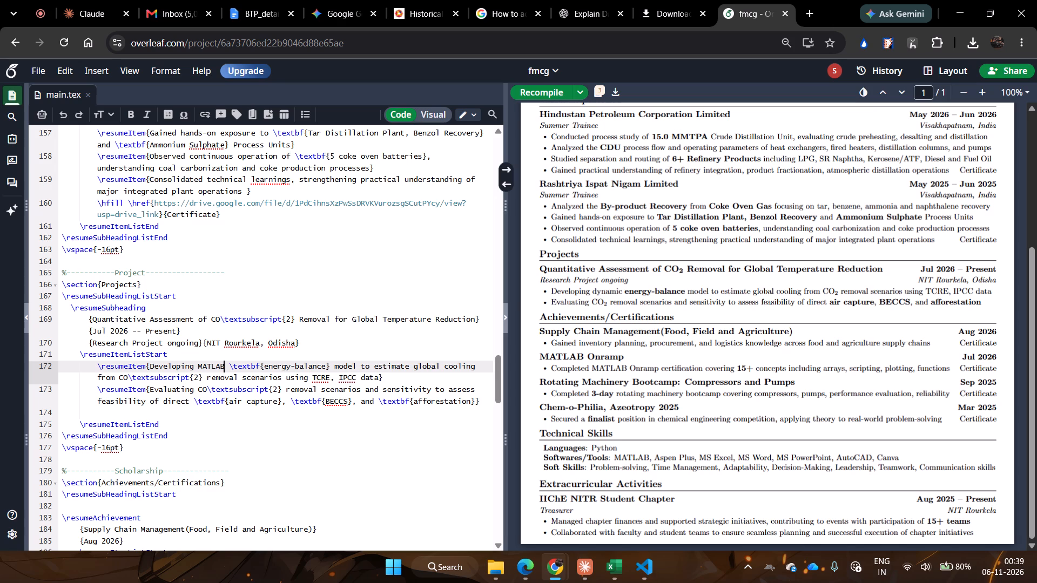
{"action": "left_click", "coordinate": [542, 96]}
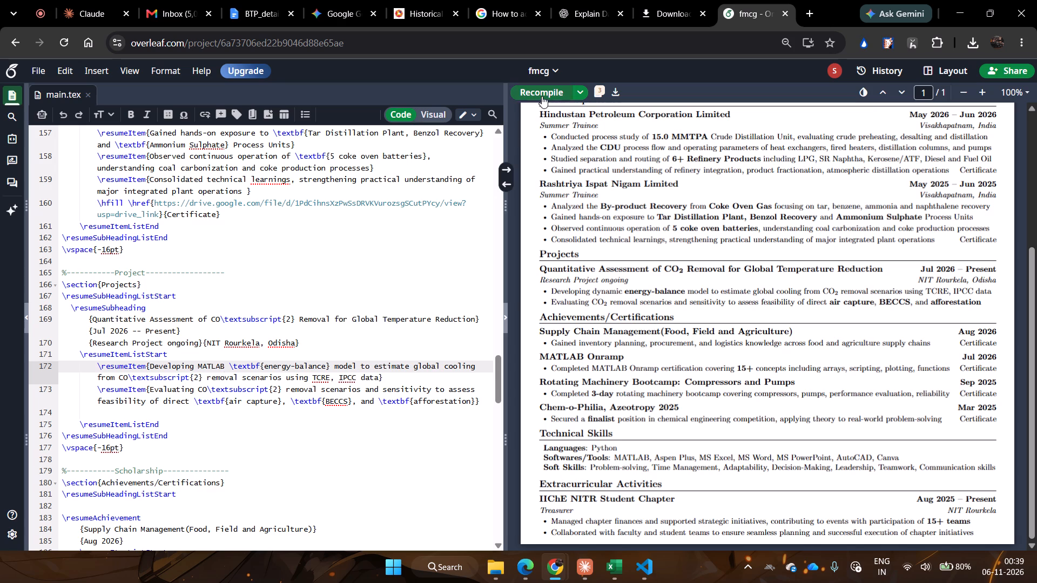